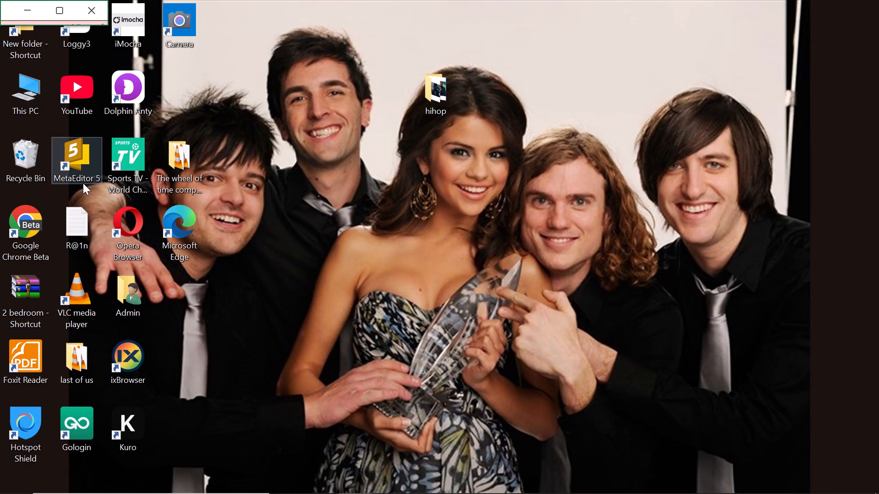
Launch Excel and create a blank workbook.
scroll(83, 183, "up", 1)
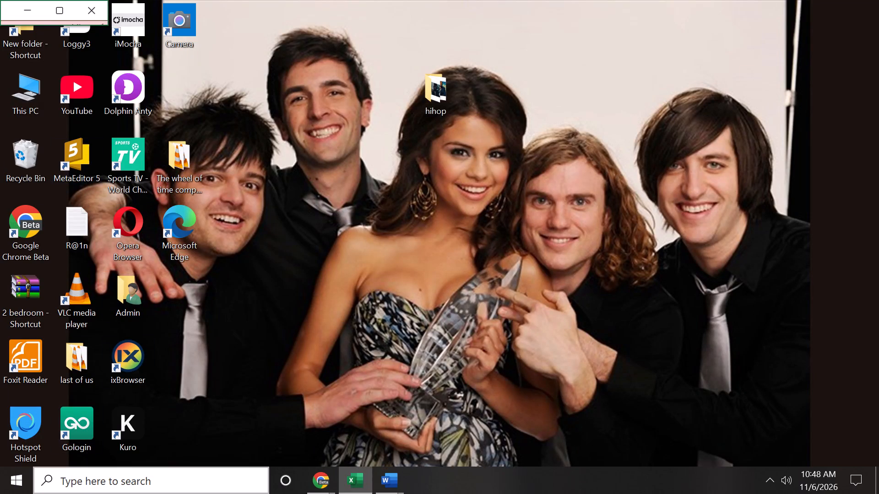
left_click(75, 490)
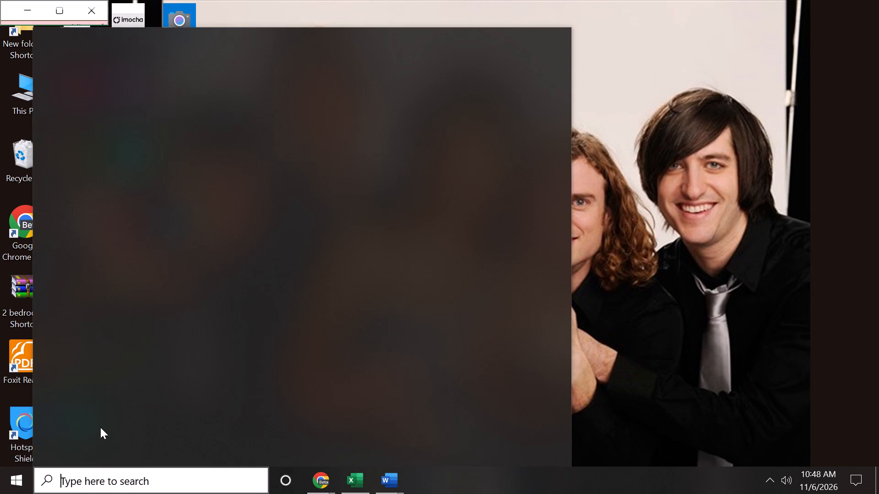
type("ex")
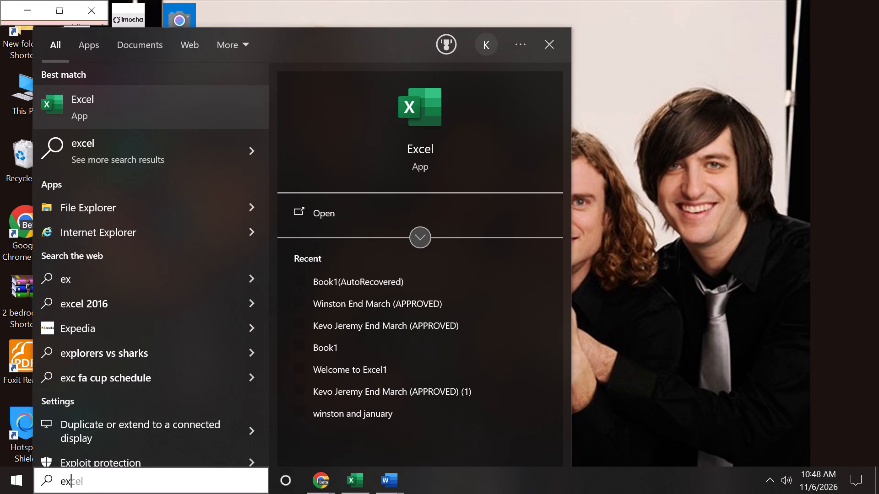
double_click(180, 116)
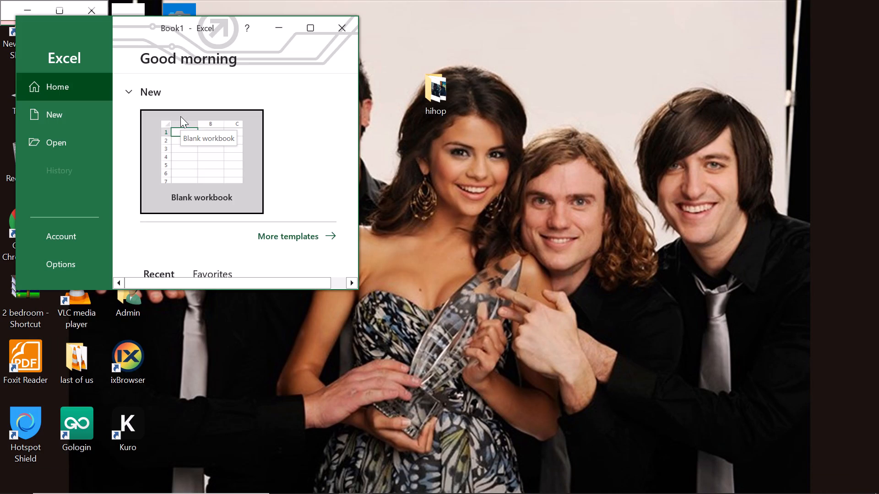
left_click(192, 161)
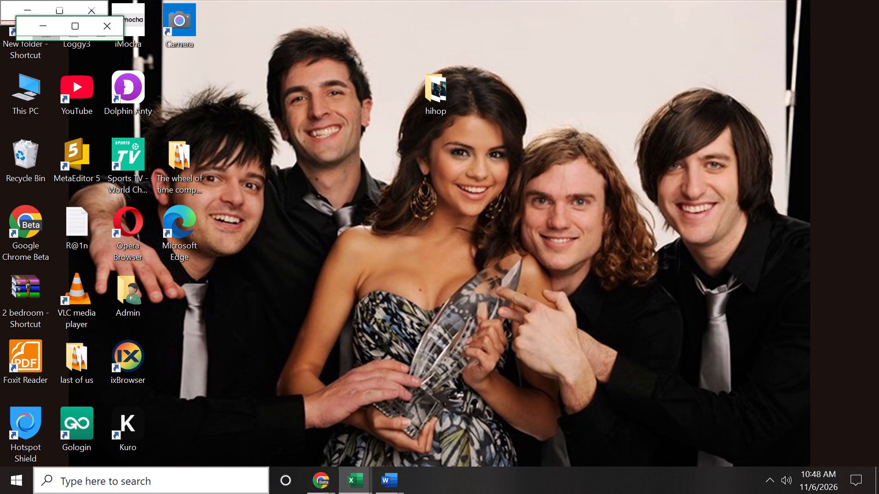
Launch another Excel instance, maximize its window and create a blank workbook.
left_click(122, 481)
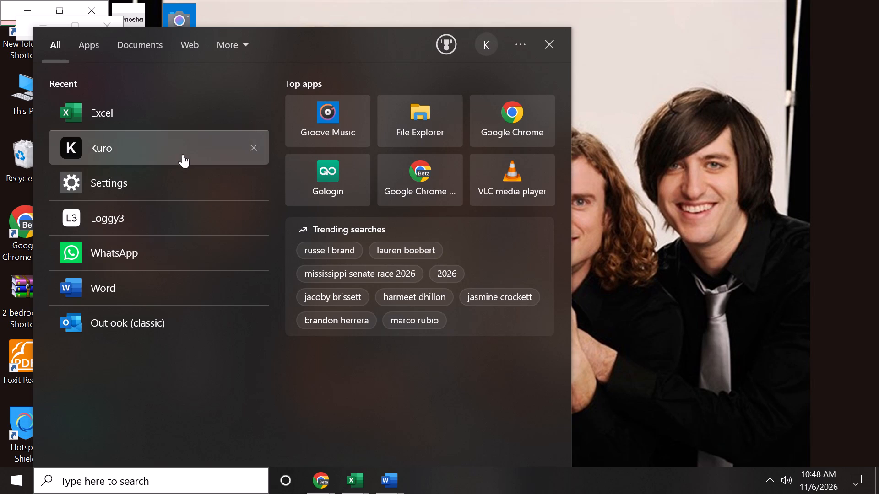
left_click(165, 123)
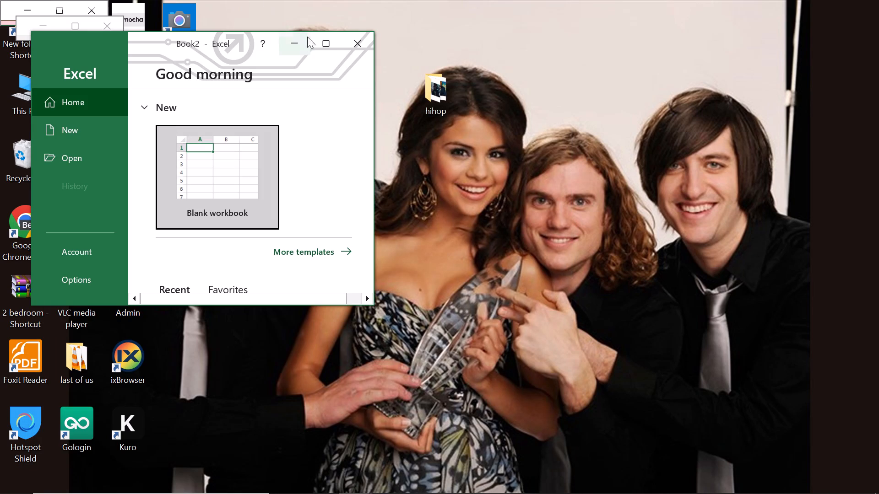
left_click(326, 39)
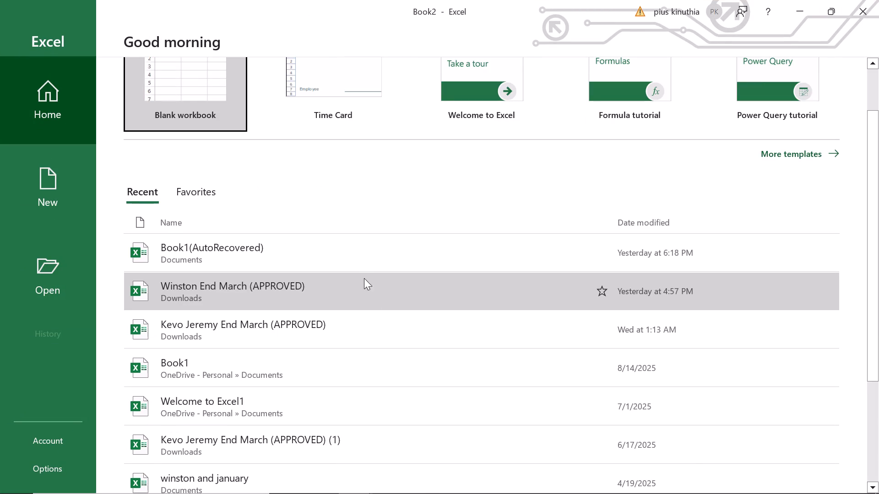
scroll(388, 300, "up", 1)
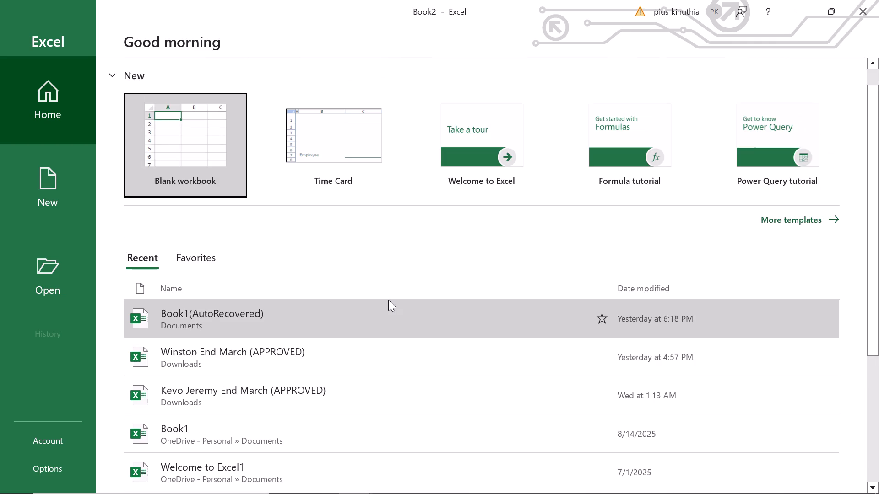
scroll(388, 300, "up", 1)
left_click(207, 133)
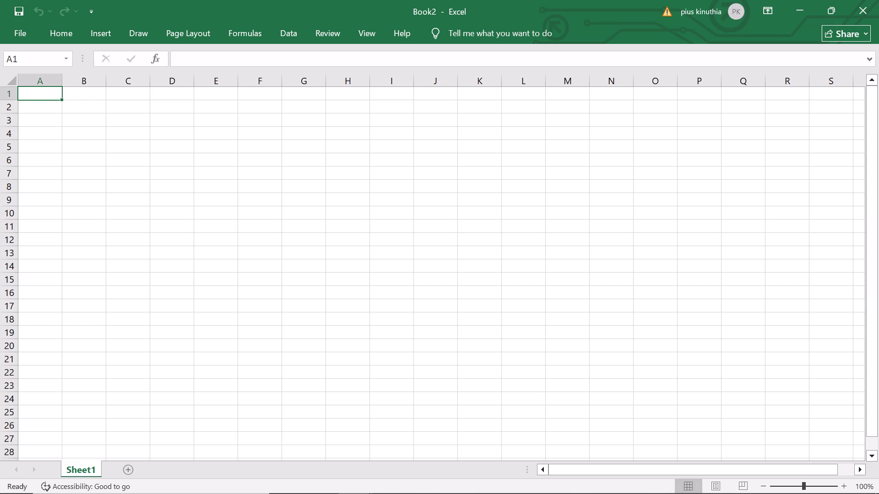
Enter the column headers NAME in cell A1 and COMPANY in cell B1.
left_click(42, 96)
key("n")
type("AME")
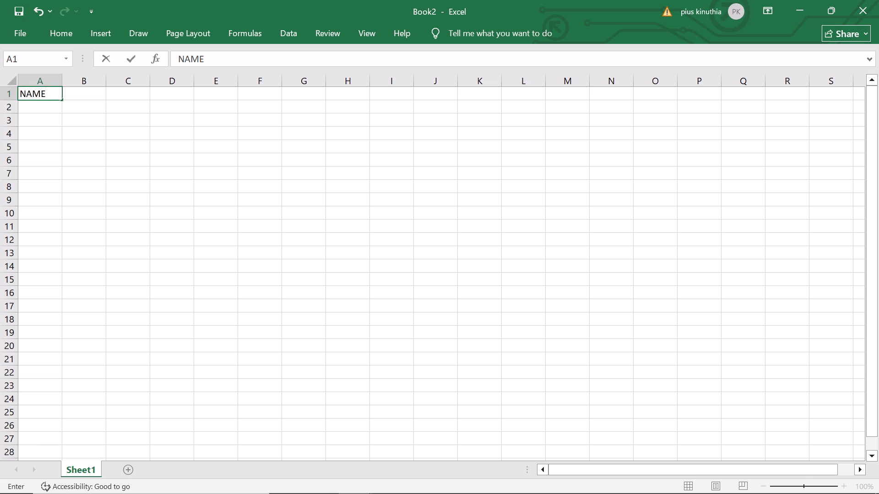
left_click(72, 97)
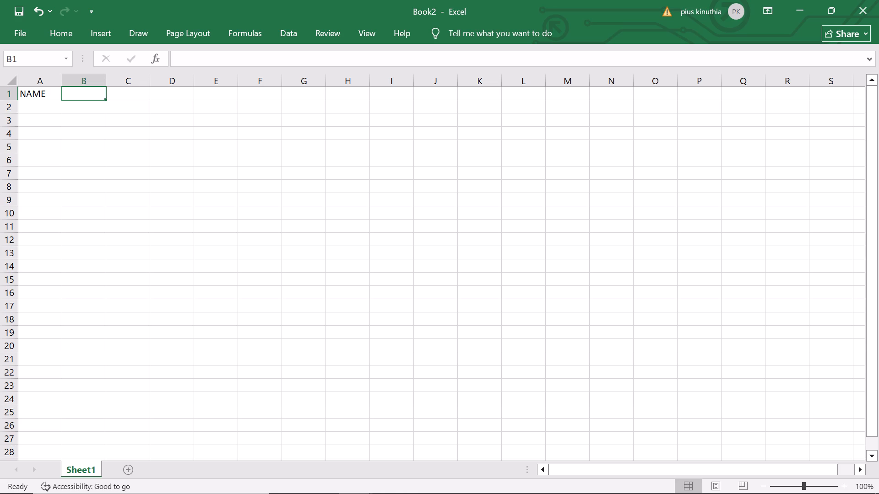
left_click(71, 98)
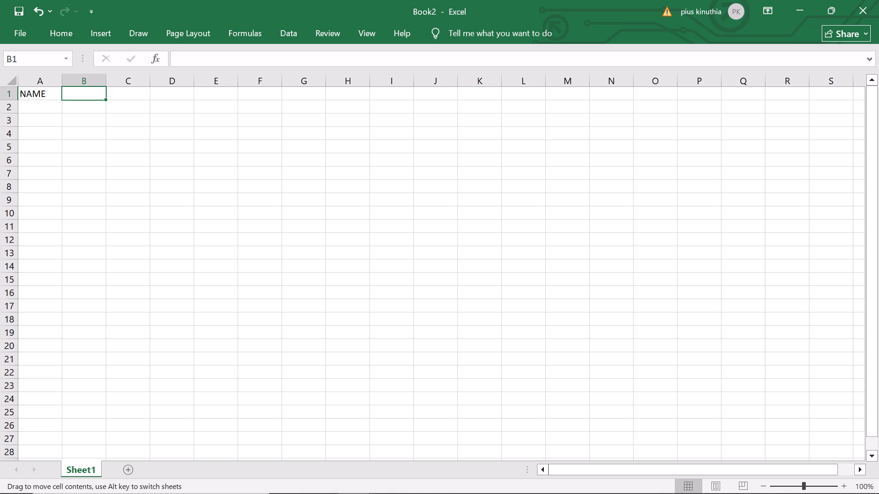
key("c")
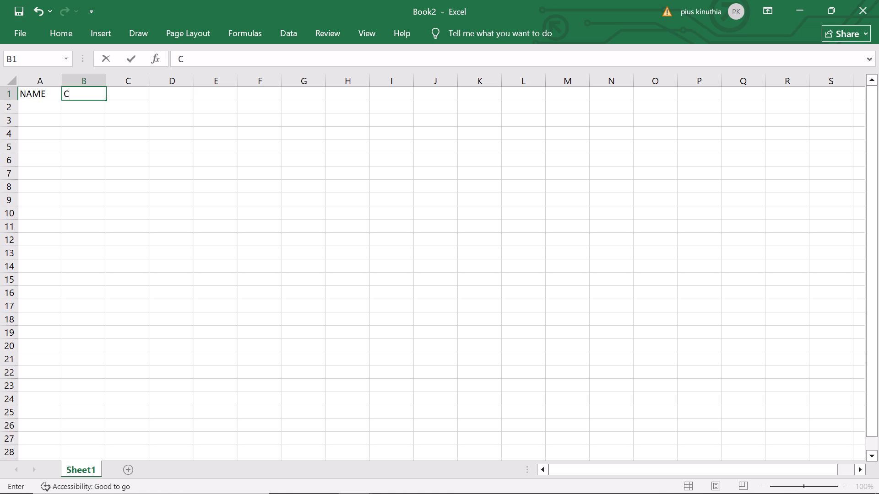
type("OMPANY")
Try to enter the header DESIGNATION in cell C1, beside the COMPANY header.
left_click(130, 96)
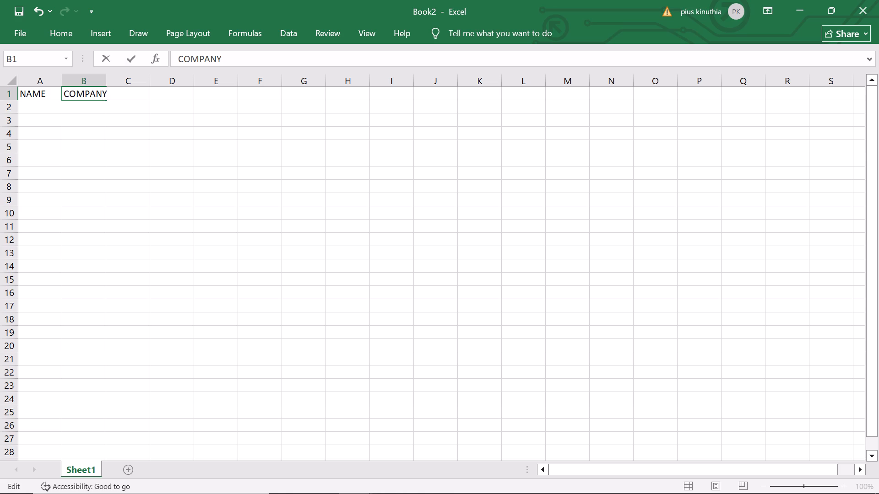
left_click(121, 92)
key("d")
type("ESIGNATIO")
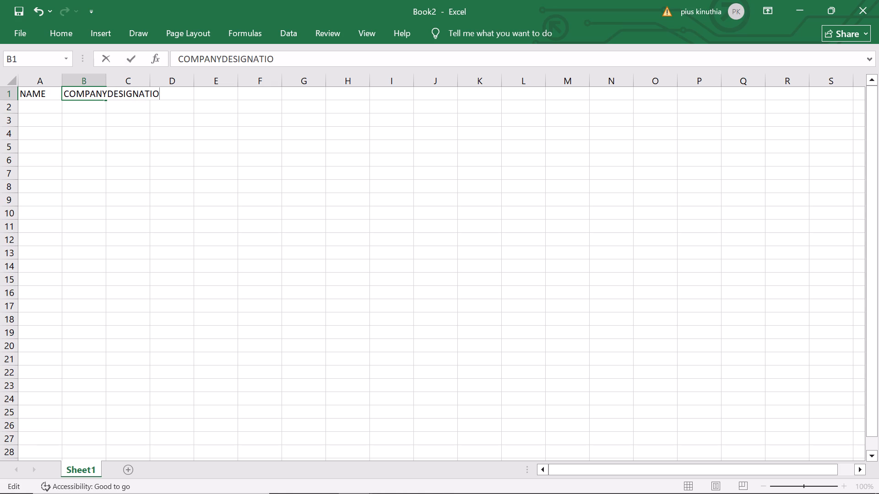
key("n")
left_click(128, 93)
left_click(85, 470)
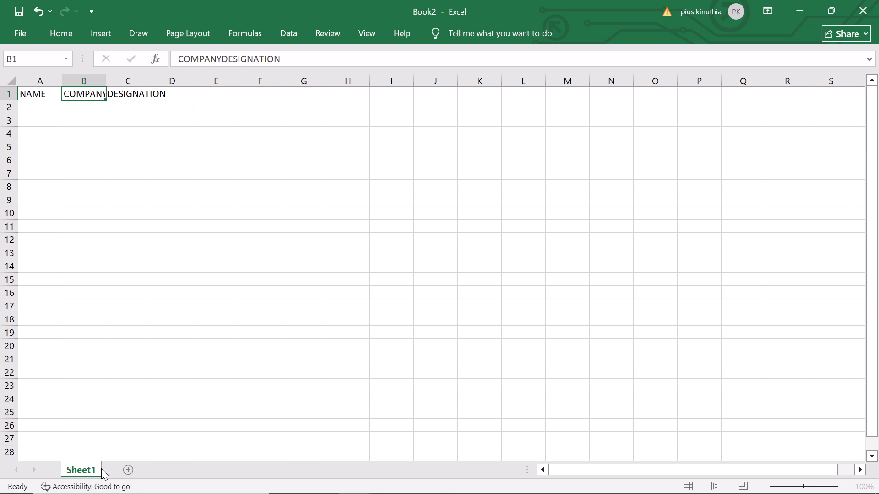
Open the VBA code of Sheet1 and insert a Worksheet SelectionChange event procedure.
right_click(101, 468)
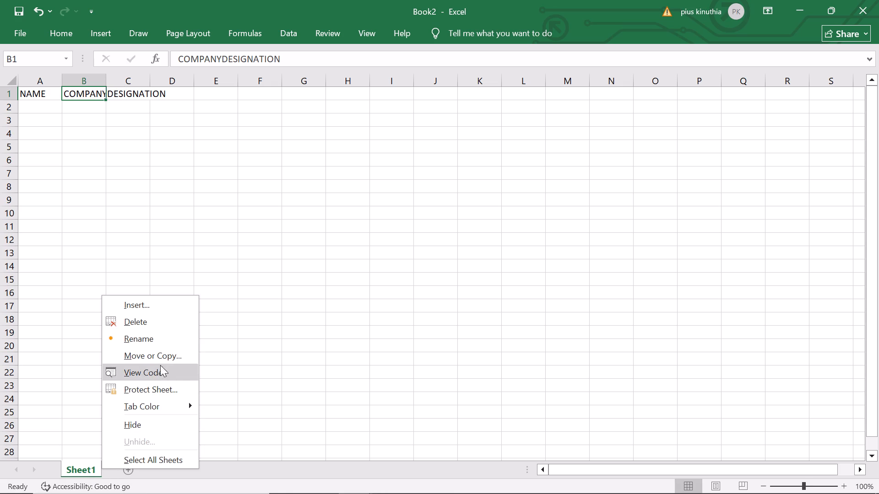
left_click(161, 368)
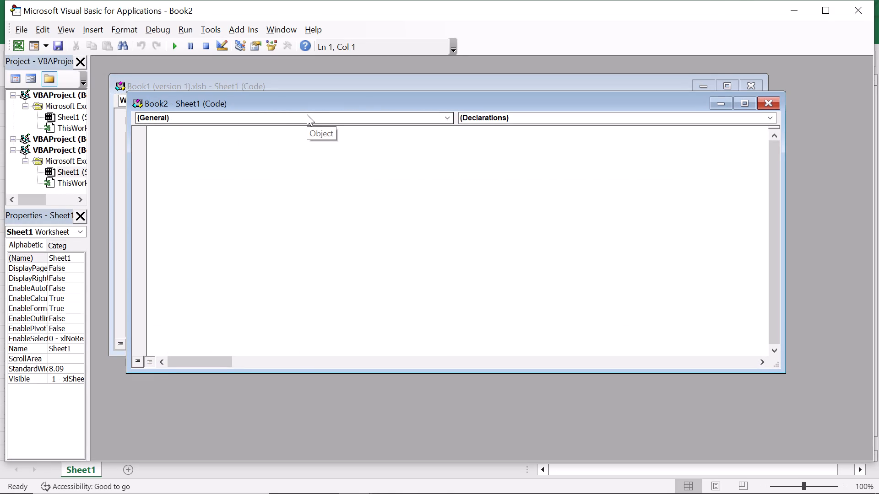
left_click(182, 113)
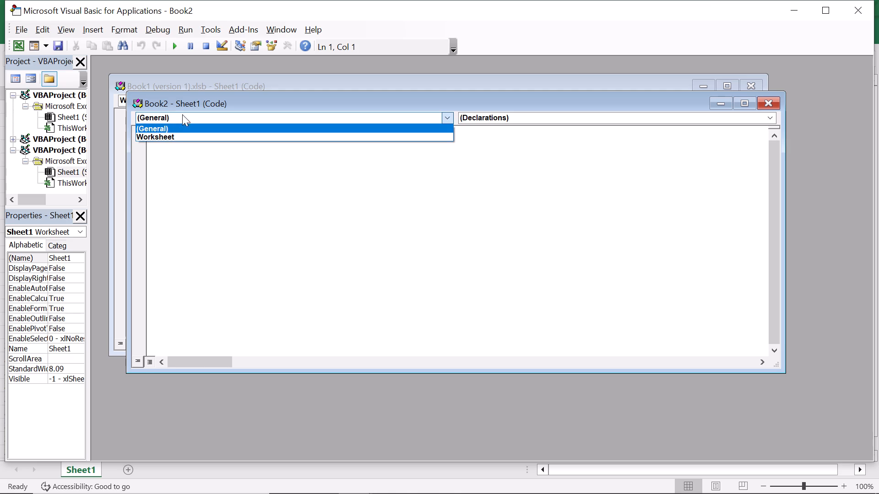
left_click(179, 136)
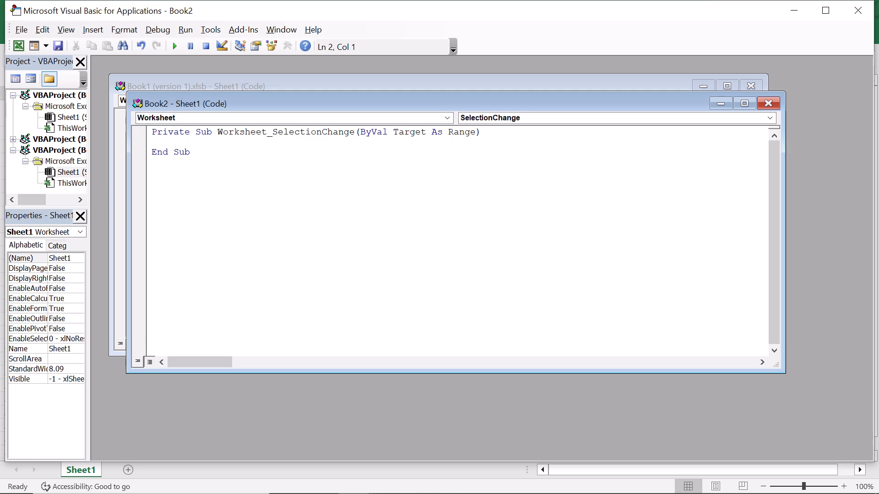
Write the statement Cells.EntireColumn.AutoFit inside the Worksheet_SelectionChange procedure of Book2's Sheet1.
left_click(158, 143)
key("e")
type("lls")
type(".e")
type("ntire")
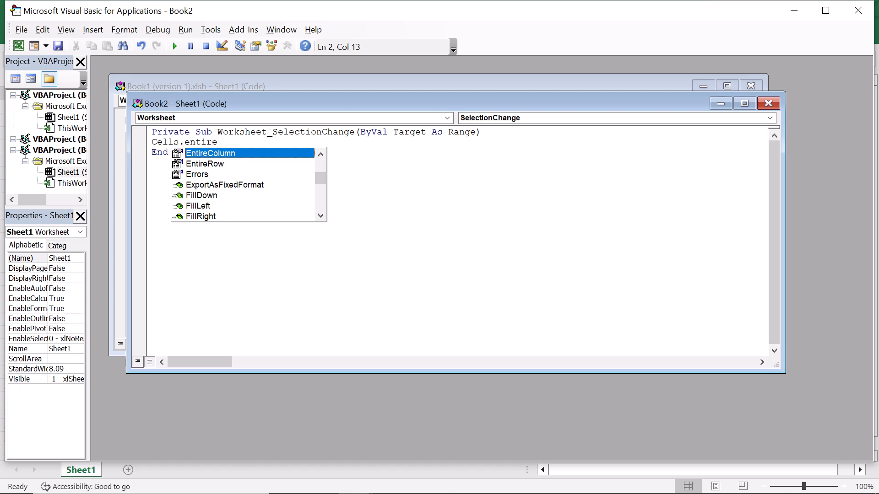
type("column")
key("period")
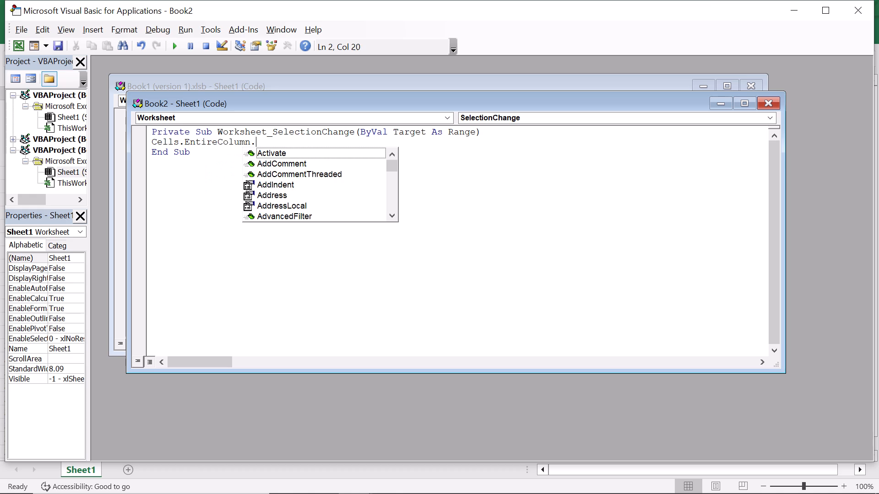
key("a")
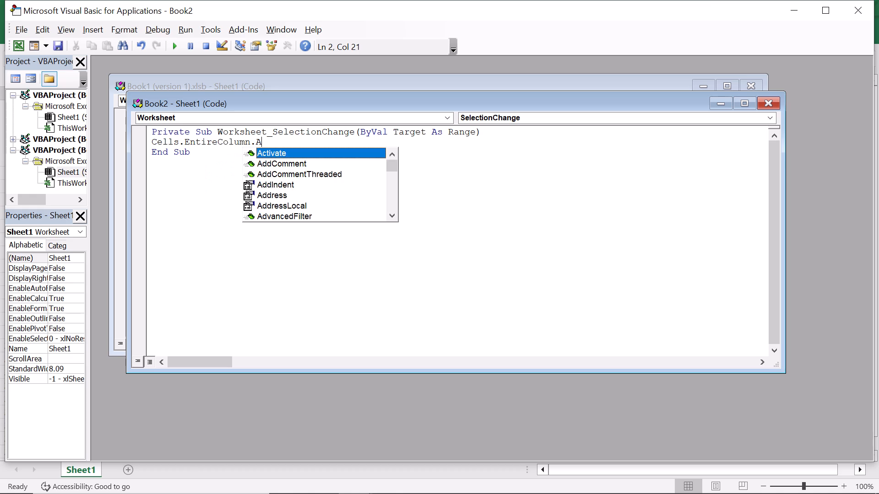
key("u")
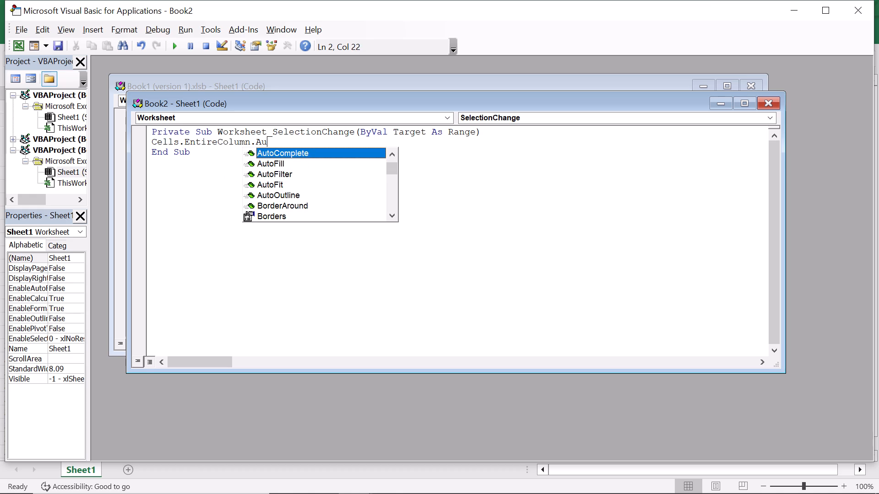
type("tof")
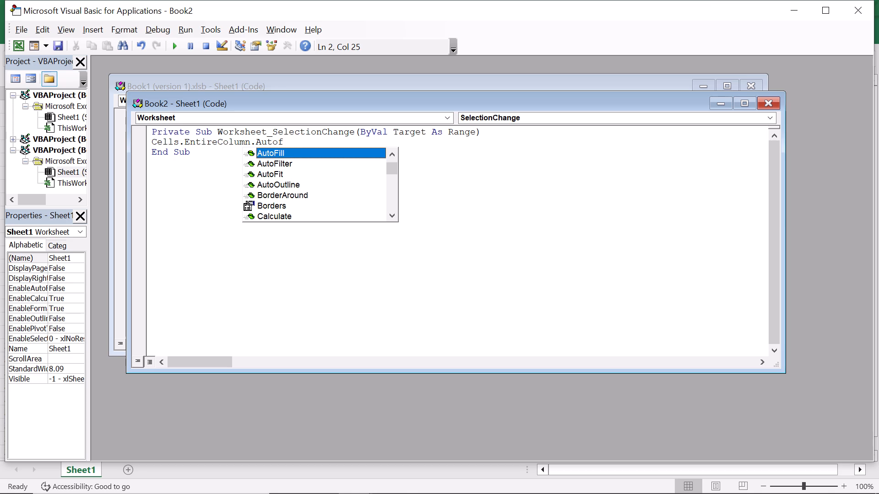
type("it")
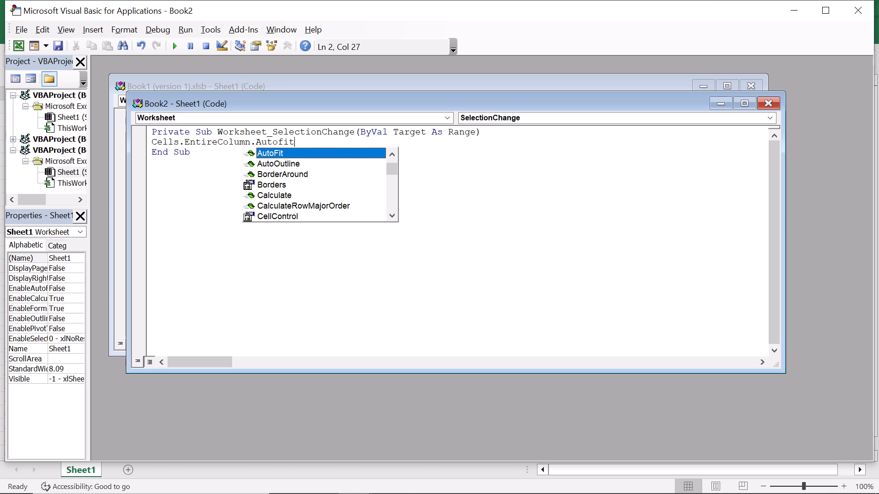
left_click(317, 150)
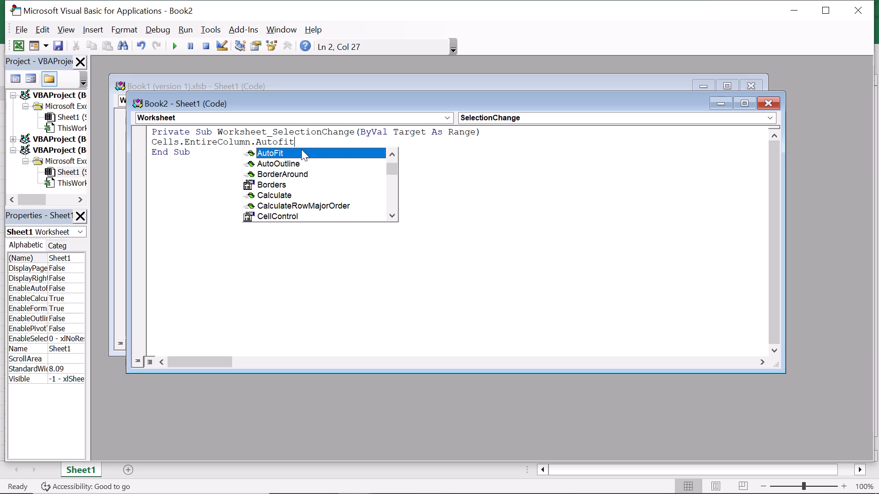
left_click(301, 149)
left_click(363, 150)
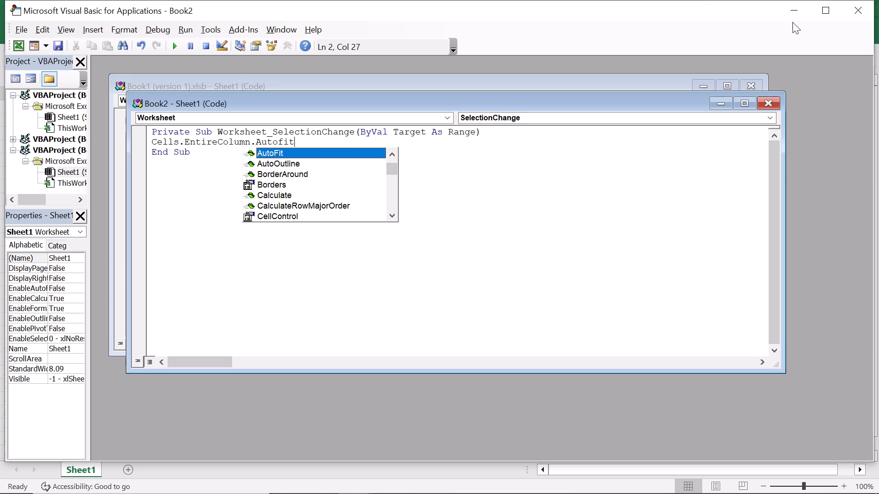
Return to the Book2 worksheet and select cell B2 to trigger the column autofit.
left_click(795, 5)
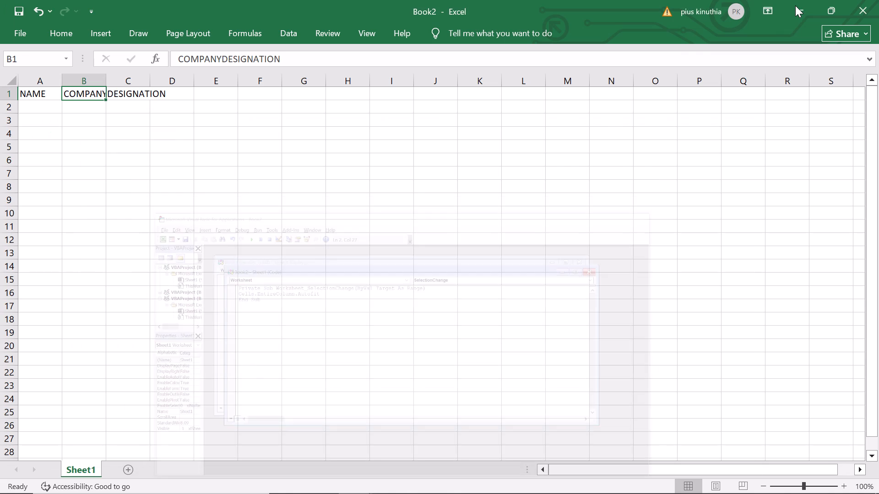
left_click(86, 108)
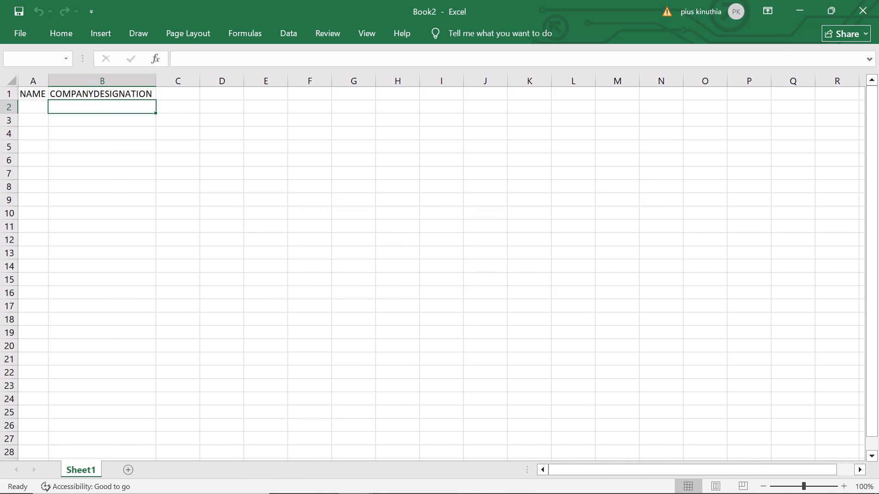
Remove DESIGNATION from the header in cell B1 so it reads COMPANY, and select column B to refit the widths.
left_click(90, 94)
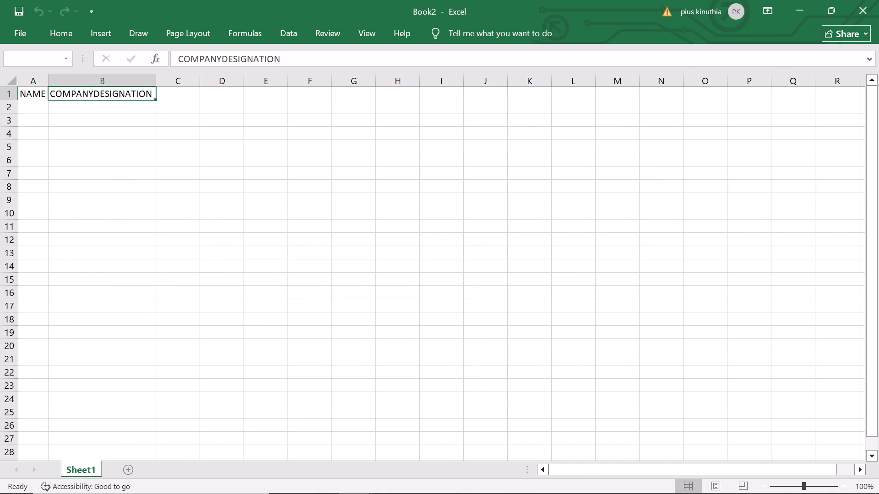
left_click(282, 58)
key("BackSpace")
key("BackSpace")
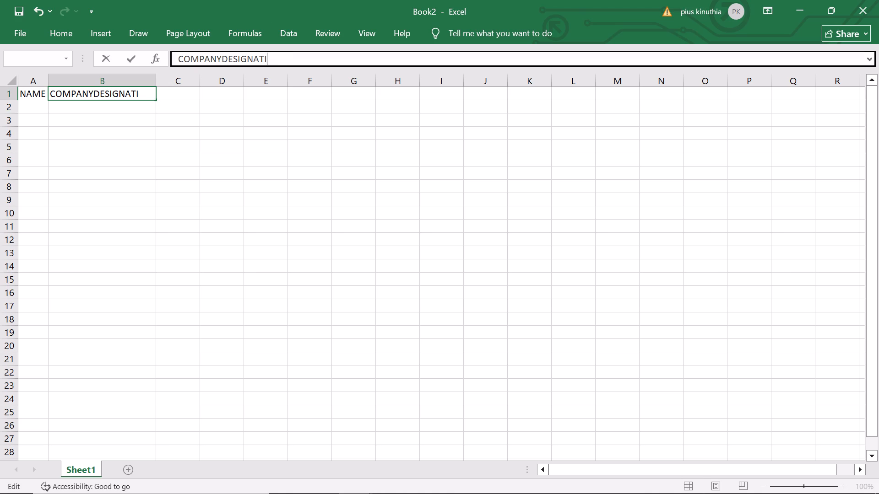
key("BackSpace")
key("BackSpace")
key("BackSpace")
key("BackSpace")
key("BackSpace")
key("BackSpace")
key("BackSpace")
key("BackSpace")
key("BackSpace")
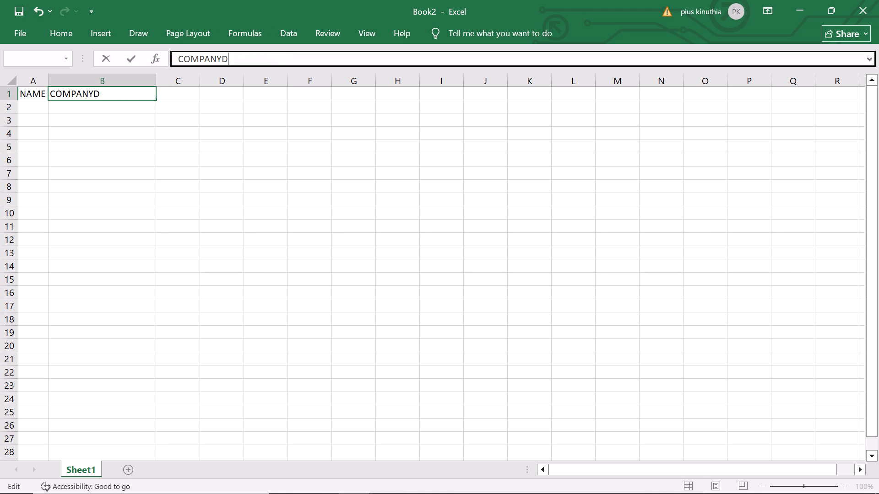
left_click(137, 81)
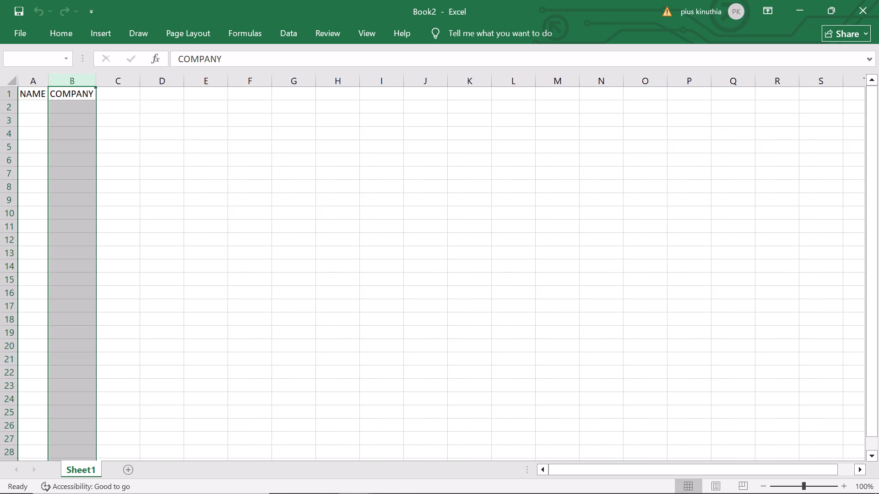
Enter the header designation in cell C1 and select column C to trigger the autofit.
left_click(117, 92)
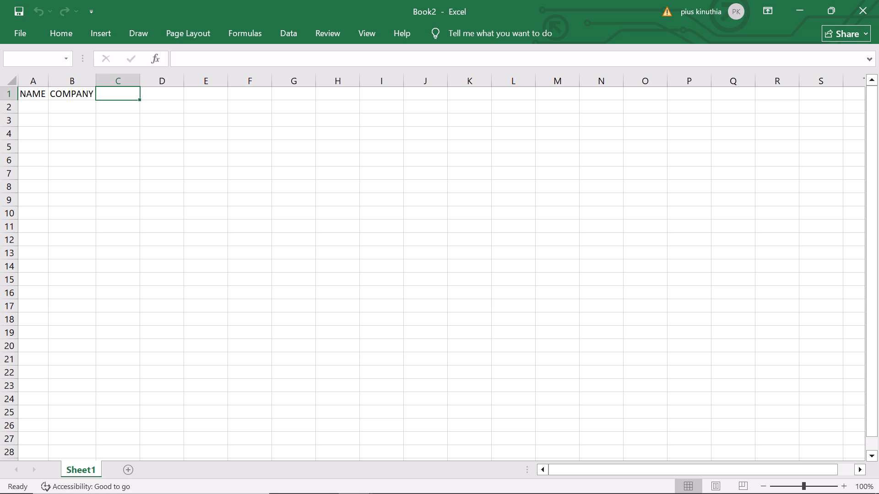
type("de")
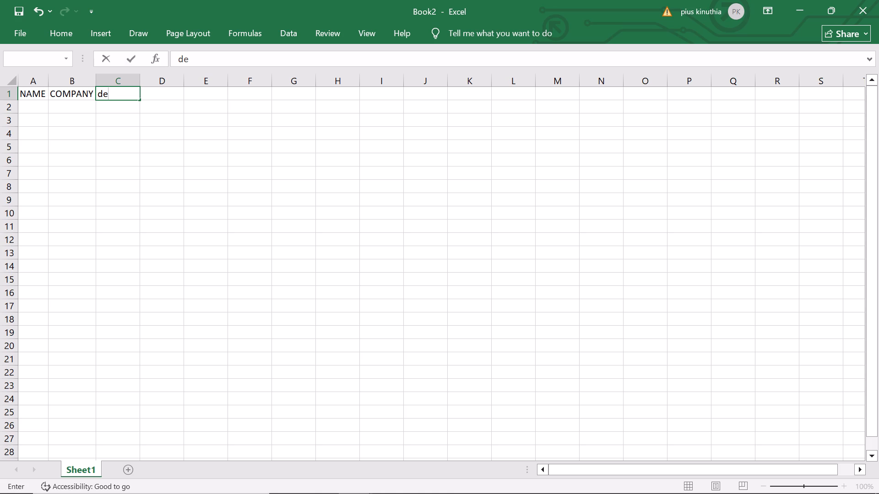
type("signa")
key("t")
type("ion")
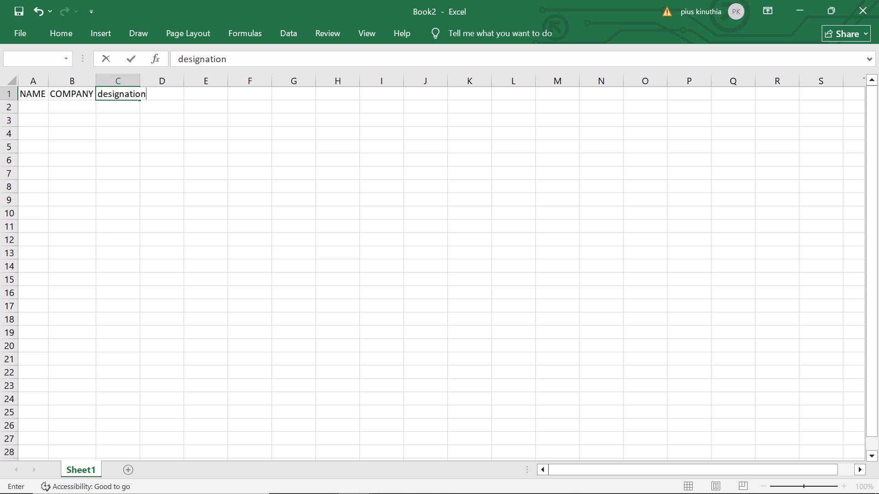
left_click(129, 93)
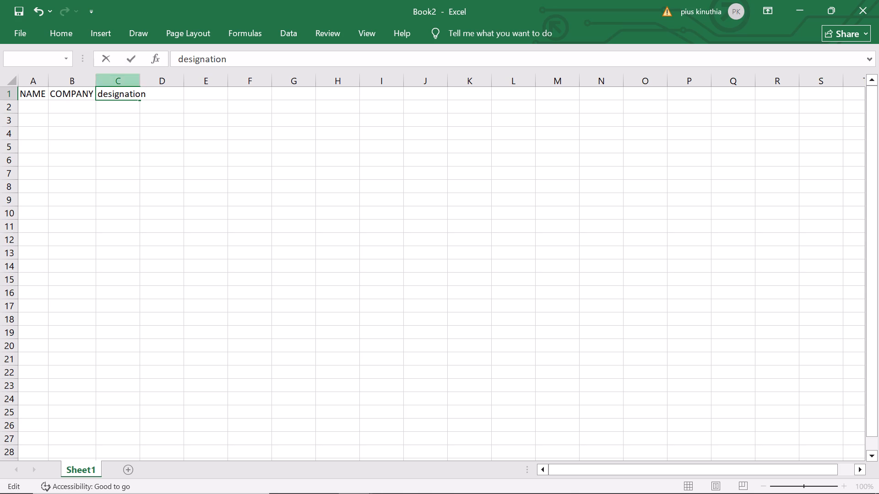
left_click(129, 86)
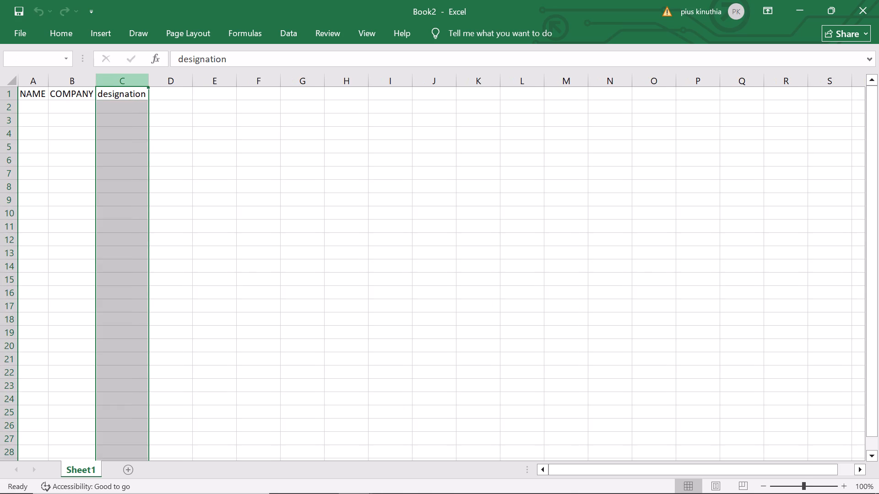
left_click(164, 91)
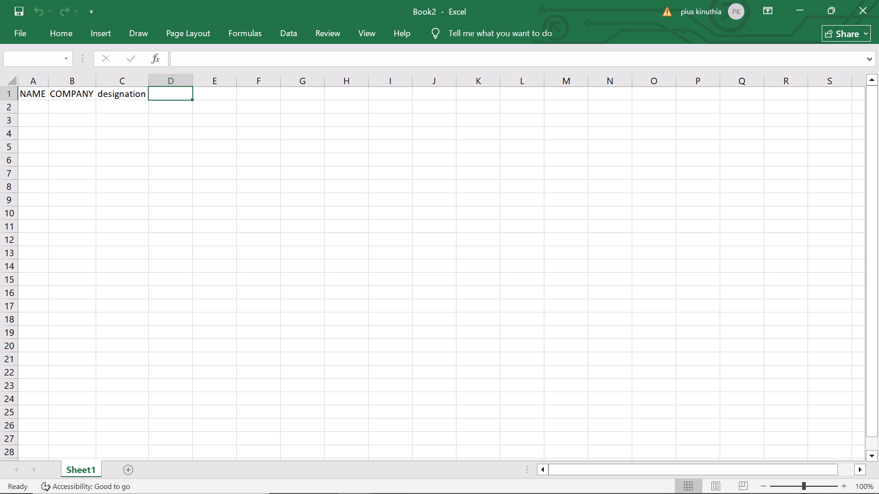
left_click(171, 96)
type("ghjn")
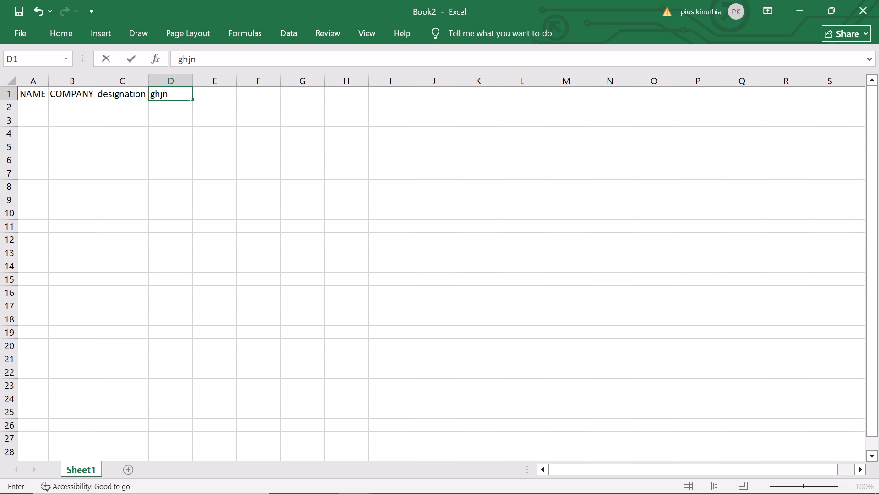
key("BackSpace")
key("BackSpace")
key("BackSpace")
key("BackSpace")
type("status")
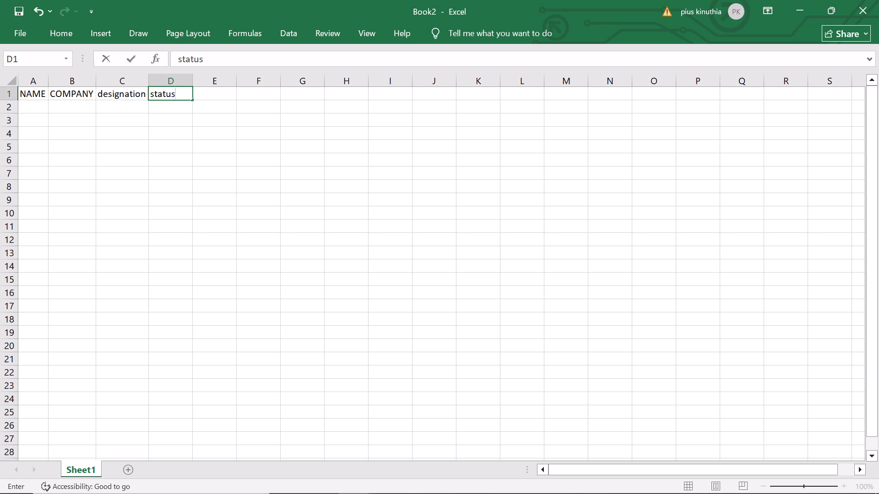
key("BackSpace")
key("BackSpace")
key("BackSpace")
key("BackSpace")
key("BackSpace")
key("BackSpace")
Clear the headers from cells C1, B1 and A1.
left_click(145, 95)
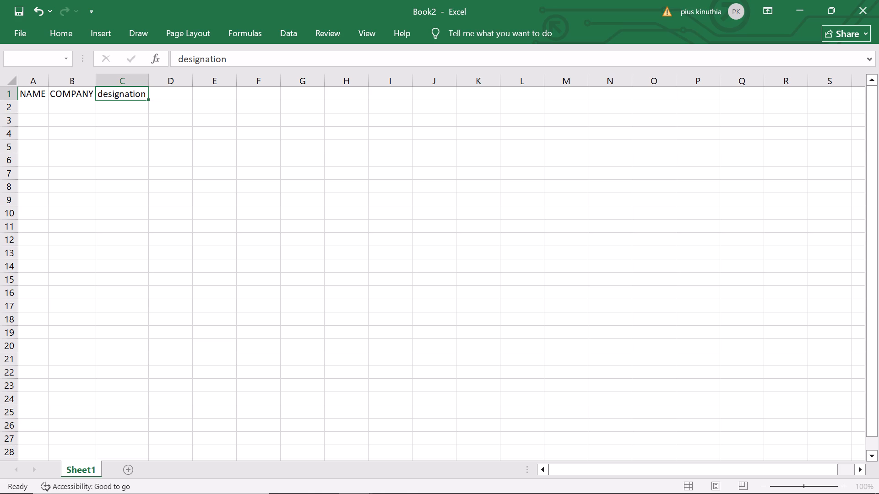
key("BackSpace")
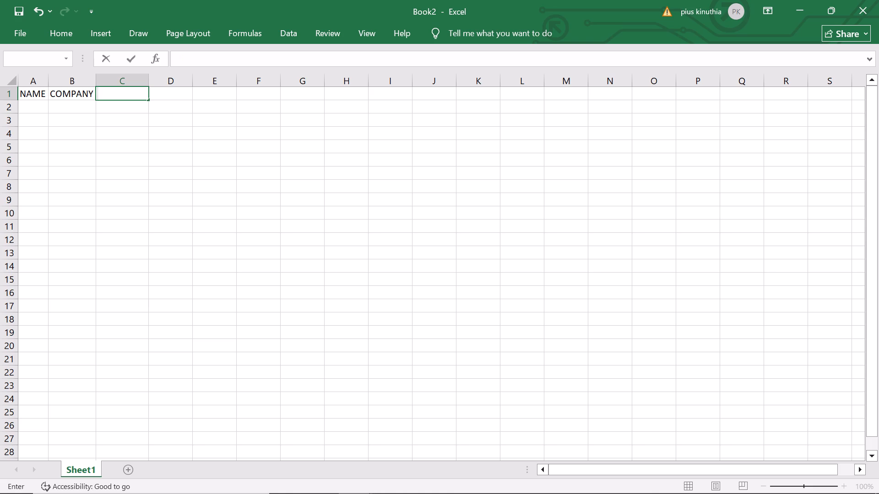
left_click(89, 92)
key("BackSpace")
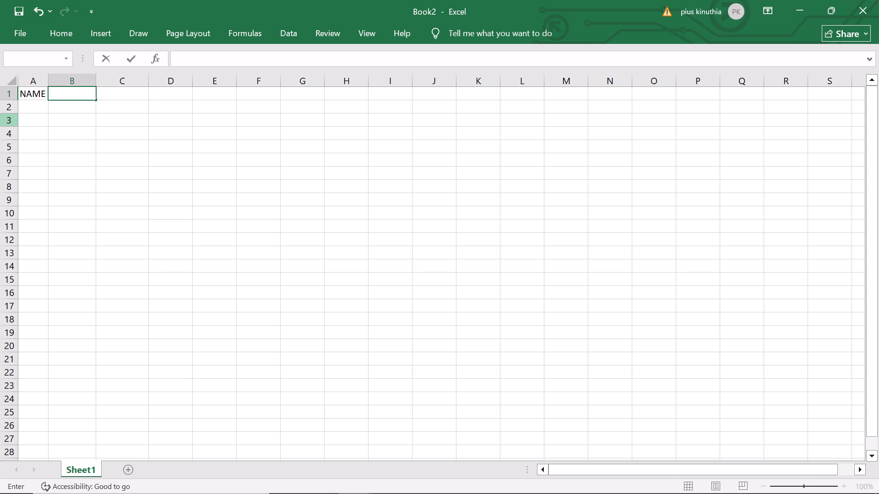
left_click(45, 95)
key("BackSpace")
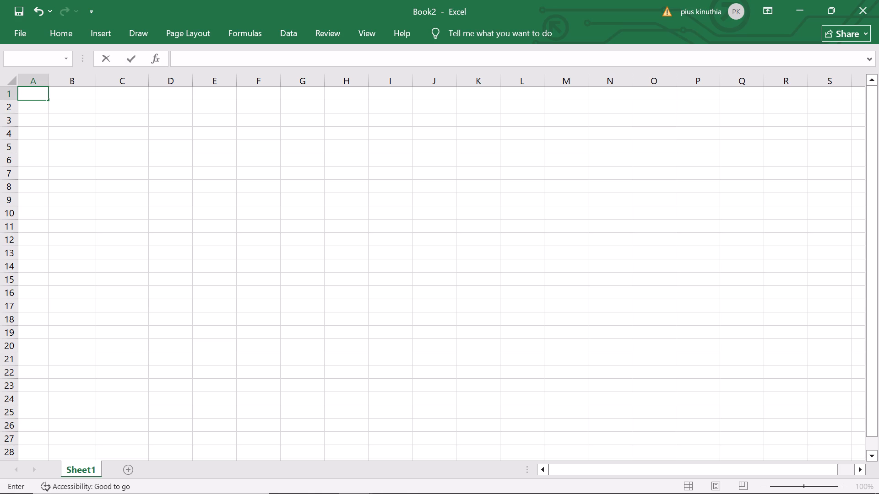
Enter the title MULTI-YEAR CONSOLIDATED INCOME STATEMENT in cell A1.
type("MU")
type("LTI")
key("minus")
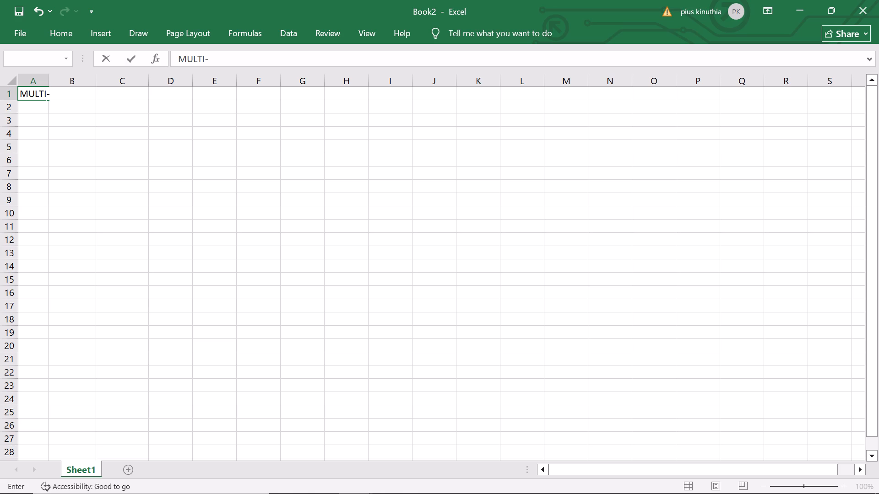
type("YEA")
key("r")
key("space")
type("CONSO")
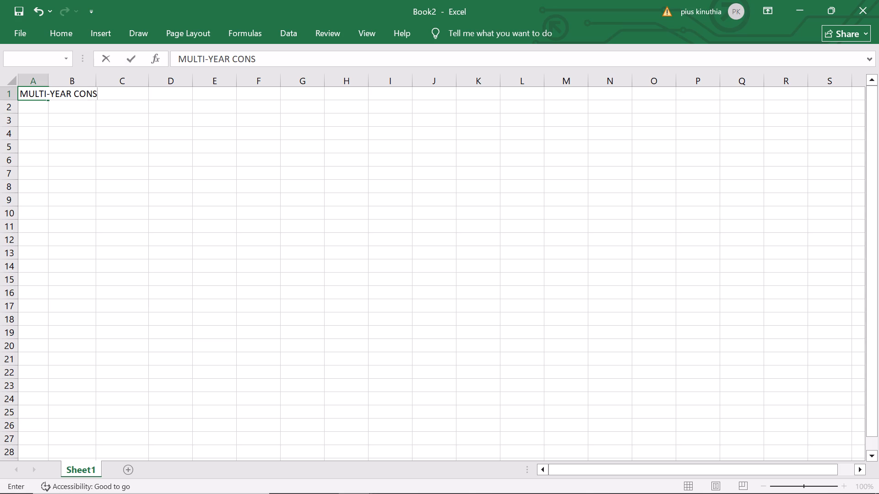
type("LIDATED")
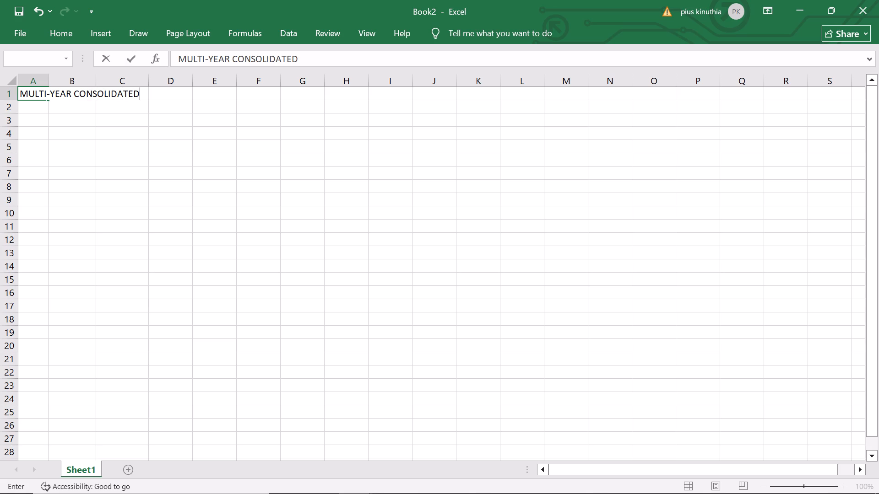
key("space")
type("INCOME")
key("space")
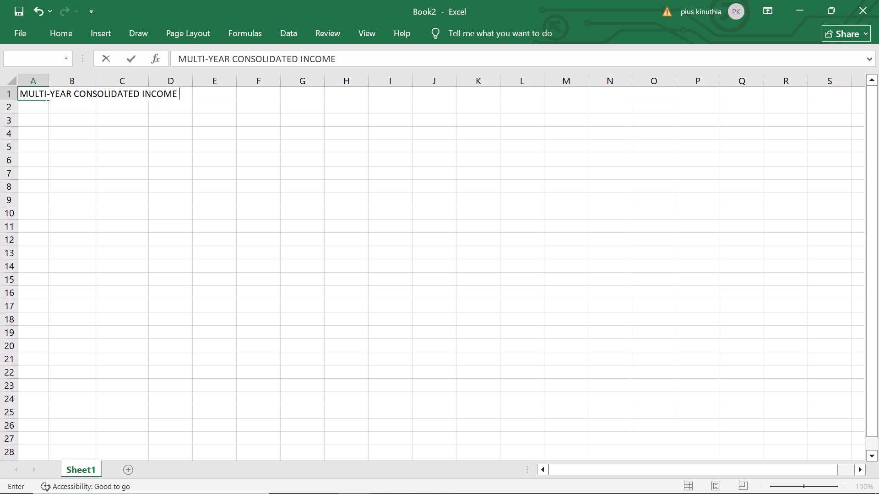
type("STATE")
type("MENT")
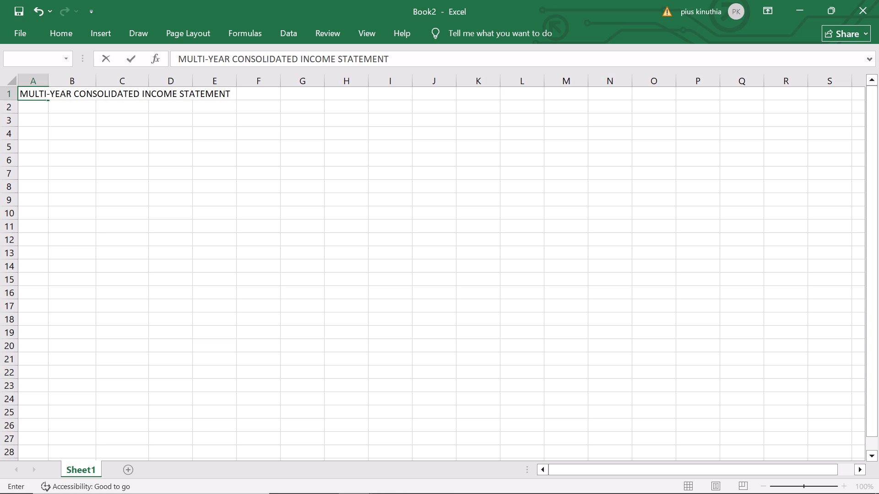
Make the whole title text in cell A1 bold and commit the entry so the column autofits.
left_click_drag(231, 96, 80, 97)
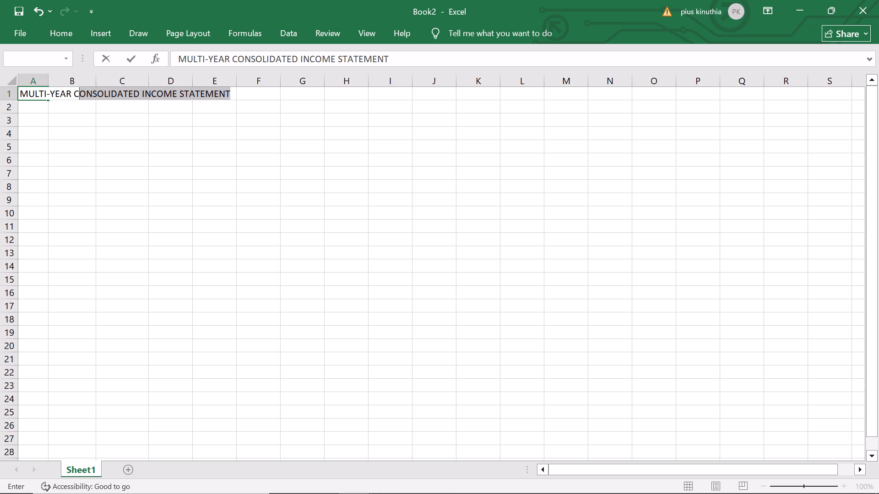
left_click_drag(80, 97, 23, 95)
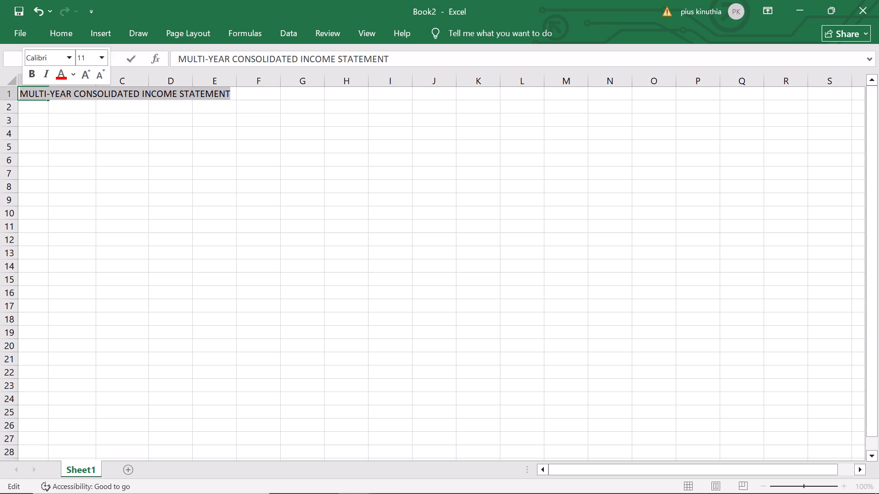
left_click(32, 75)
left_click(71, 107)
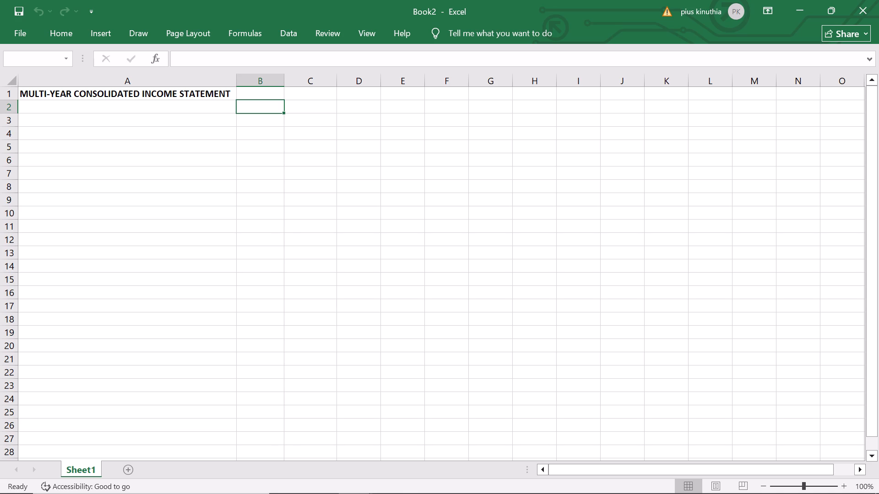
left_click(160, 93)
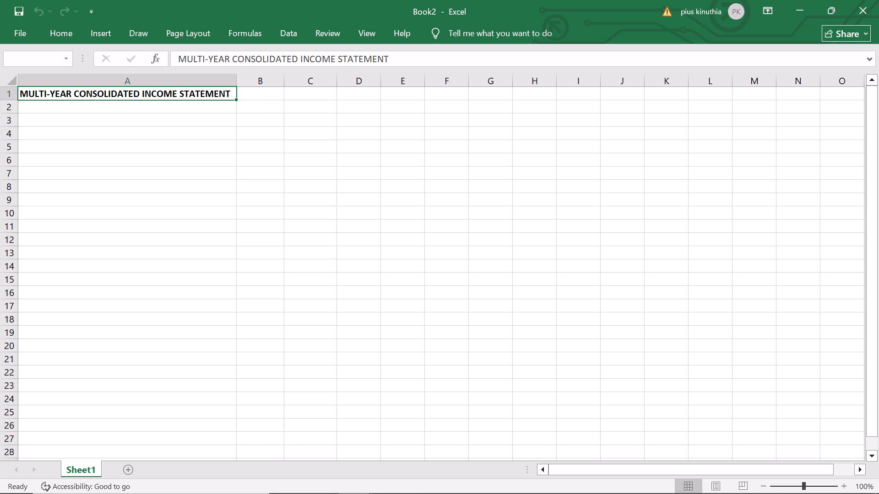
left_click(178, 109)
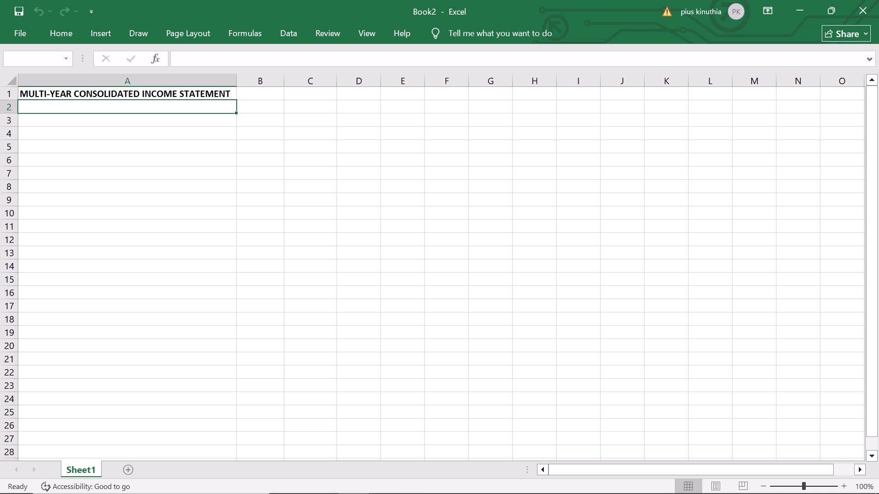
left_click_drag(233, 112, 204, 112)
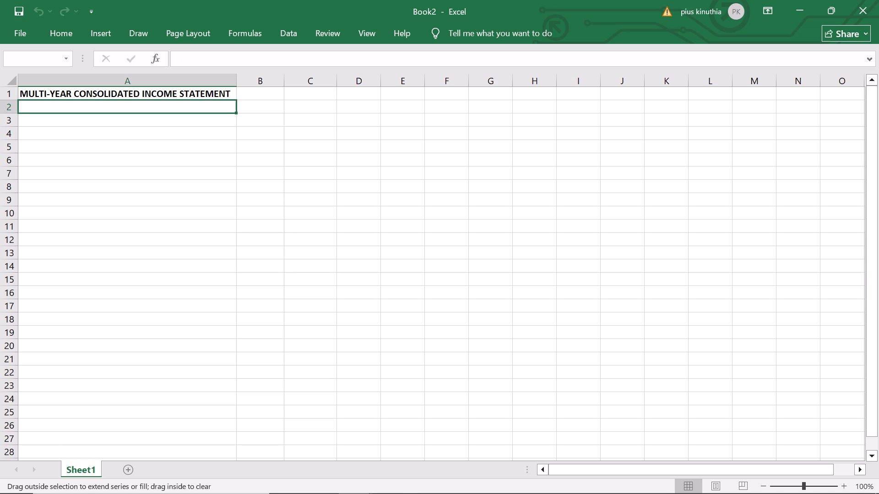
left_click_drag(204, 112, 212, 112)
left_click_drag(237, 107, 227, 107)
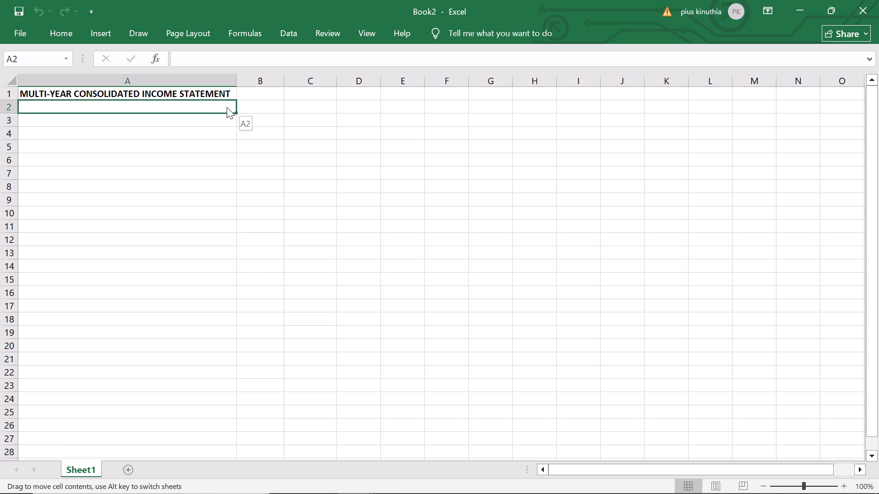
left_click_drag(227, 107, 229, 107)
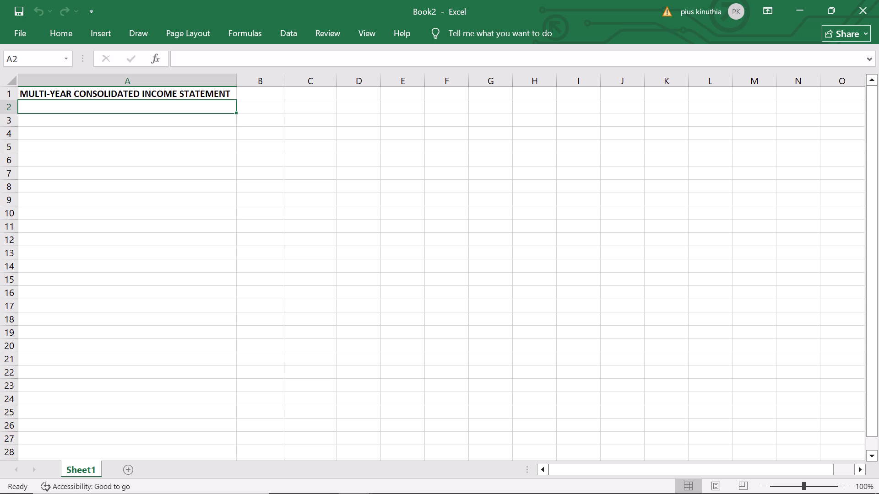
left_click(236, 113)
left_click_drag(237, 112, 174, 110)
Enter the row header Metric($ in millions) in cell A2 below the title.
left_click(99, 110)
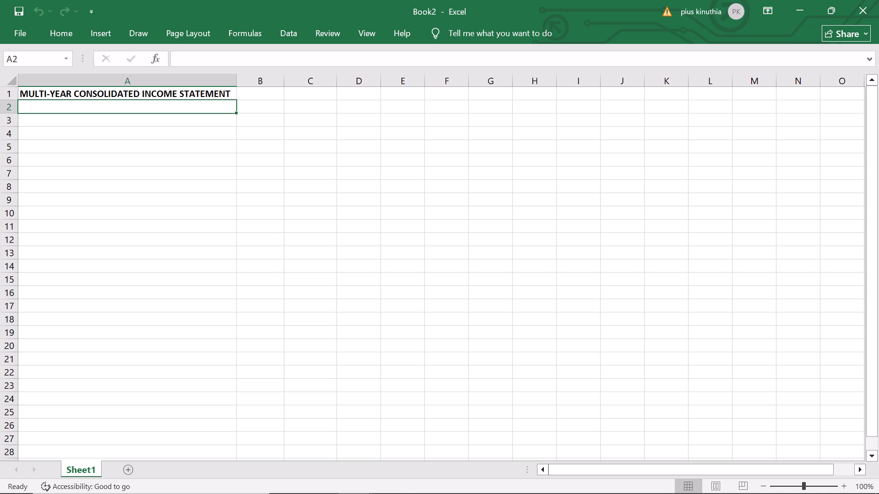
left_click(93, 108)
key("n")
key("BackSpace")
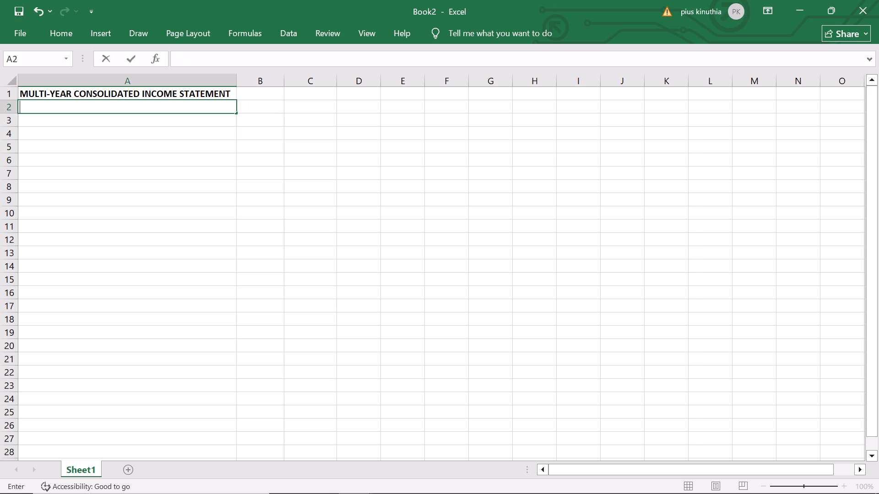
key("m")
key("e")
type("tr")
type("ic")
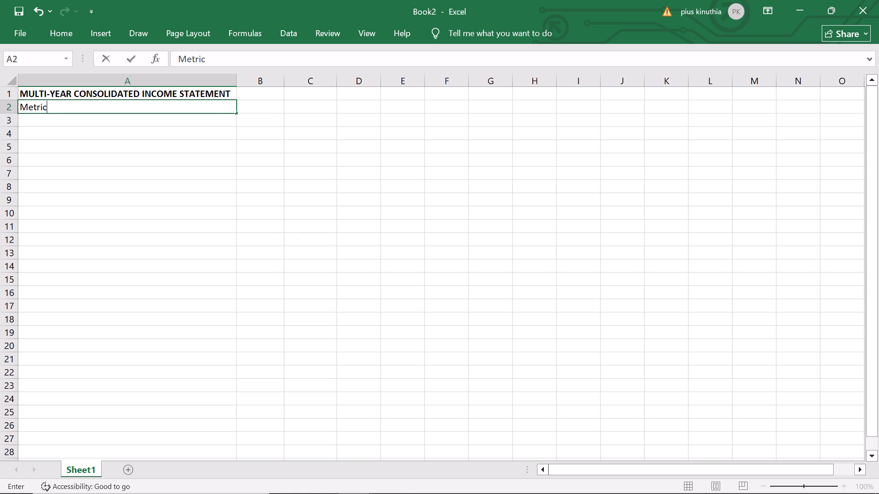
key("shift+parenleft")
key("shift+dollar")
key("BackSpace")
key("4")
key("BackSpace")
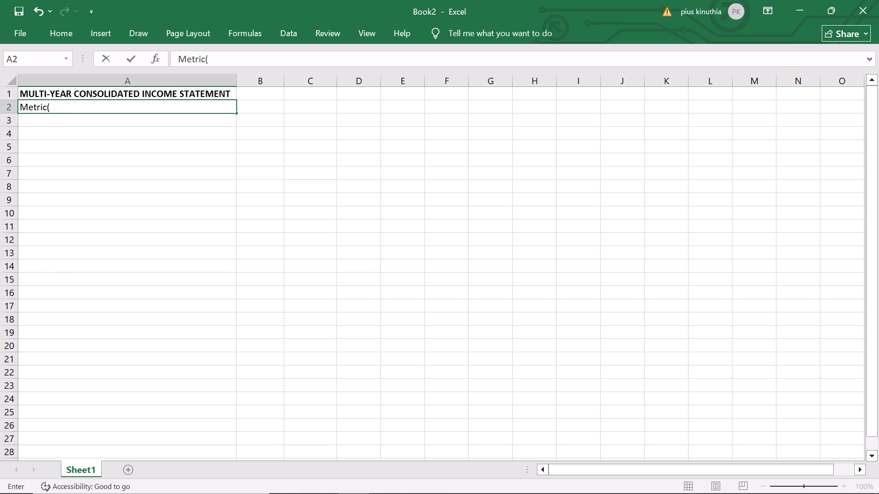
key("shift+dollar")
key("space")
type("in millions")
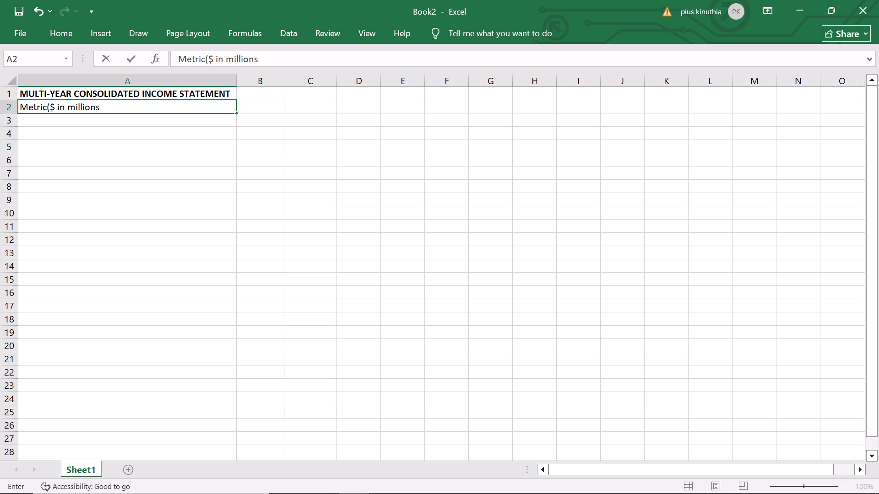
key("shift+parenright")
Enter the fiscal year column headers FY2023, FY2024 and FY2025 in cells B2, C2 and D2.
left_click(267, 108)
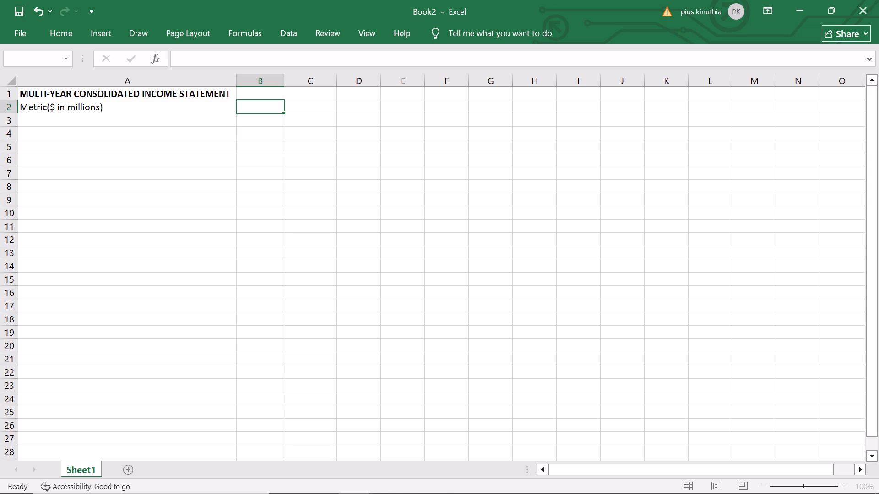
type("FY")
key("2")
type("023")
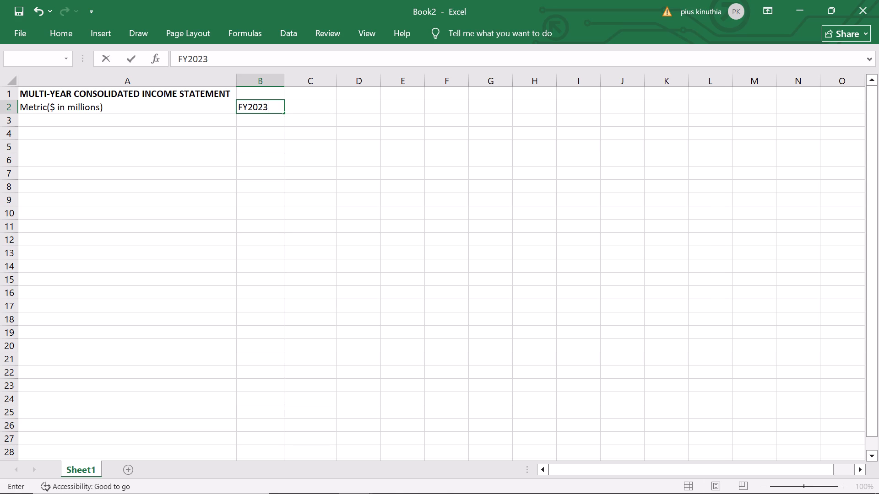
left_click(310, 108)
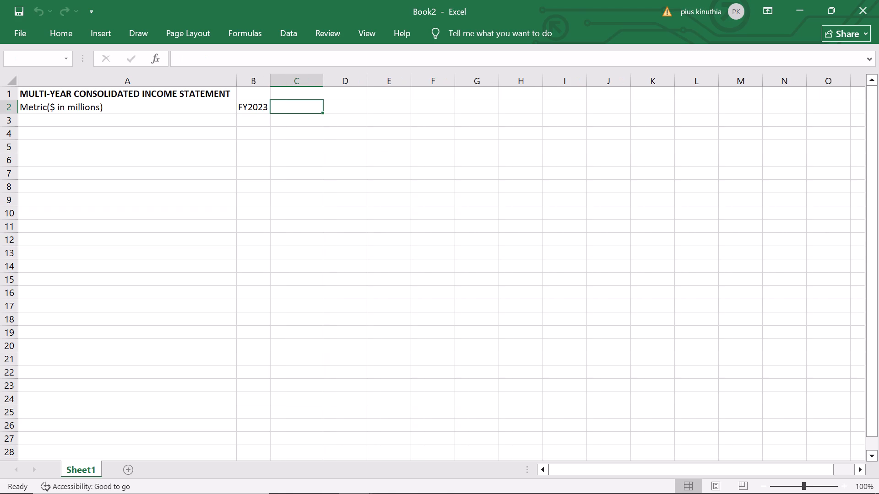
type("FY")
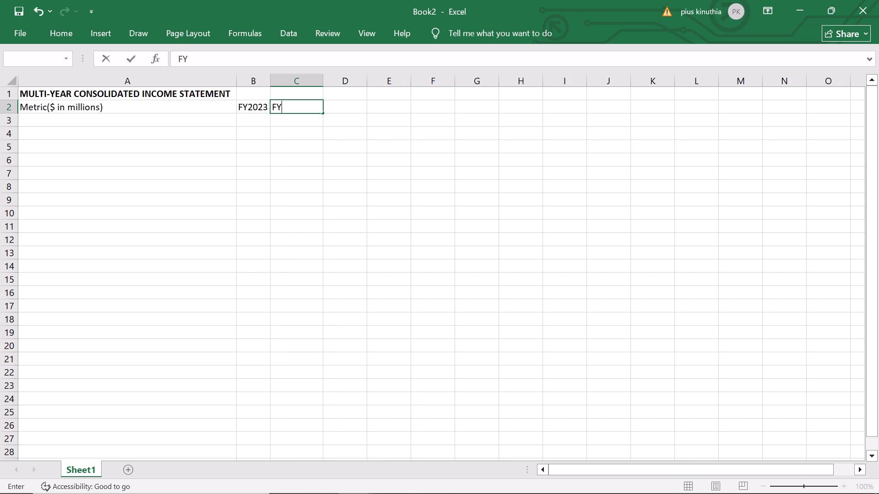
type("20")
type("24")
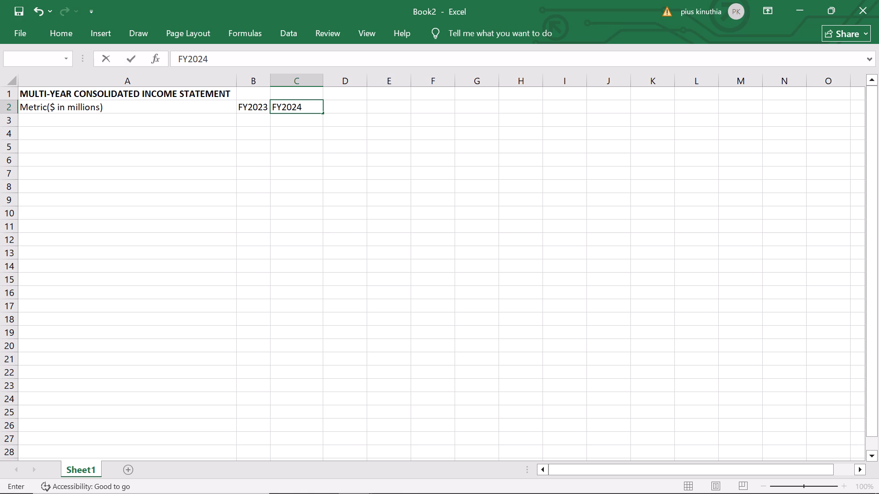
left_click(348, 107)
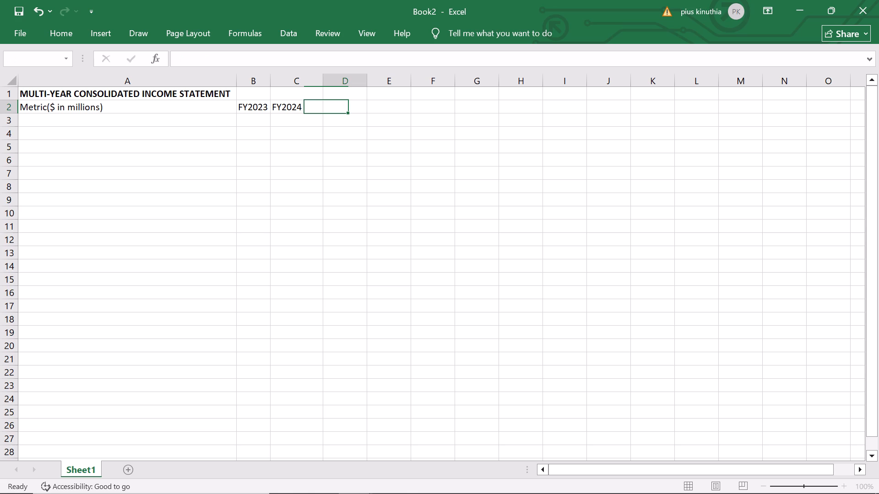
key("f")
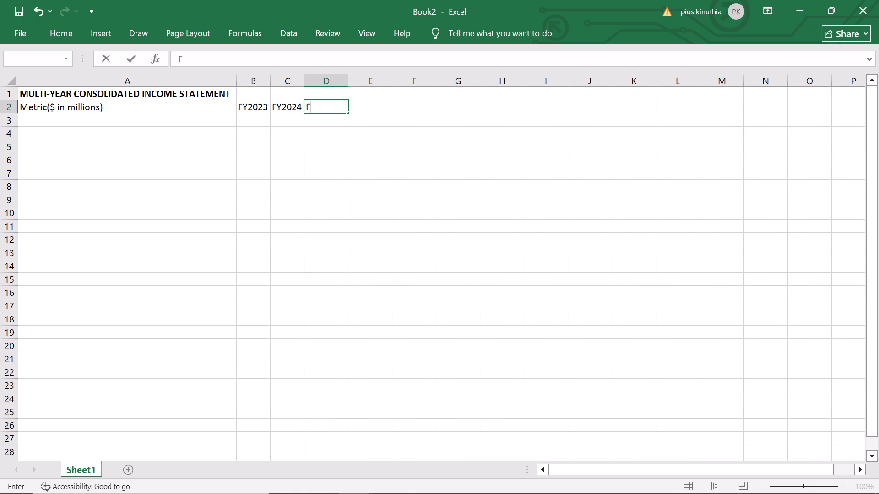
key("y")
type("2025")
Enter the column header YOY GROWTH(%) in cell E2, after the fiscal year headers.
left_click(371, 104)
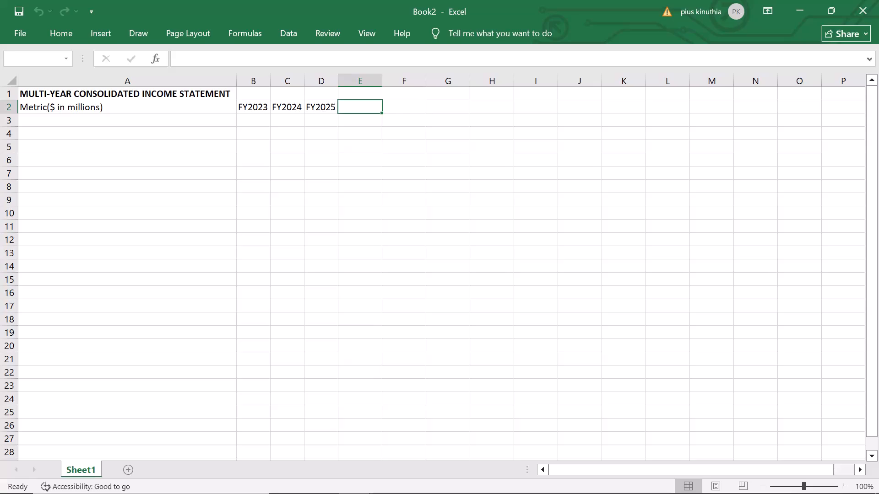
type("YOY")
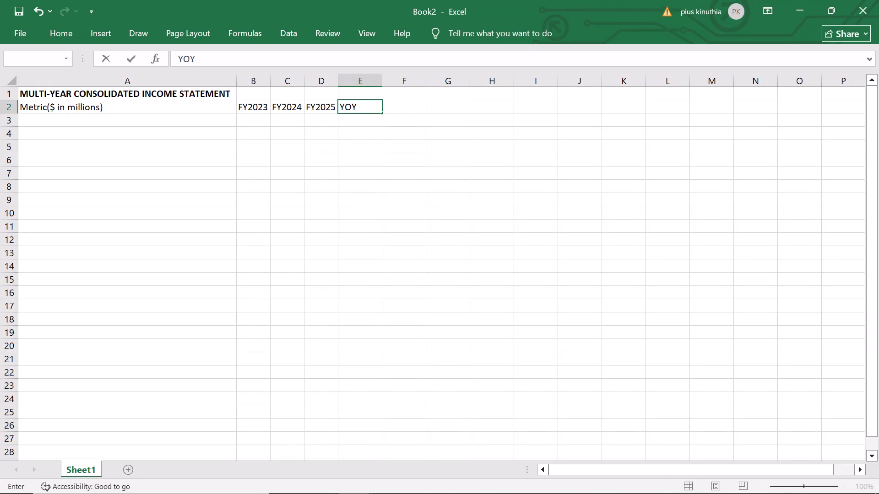
key("space")
type("GR")
type("OWTH")
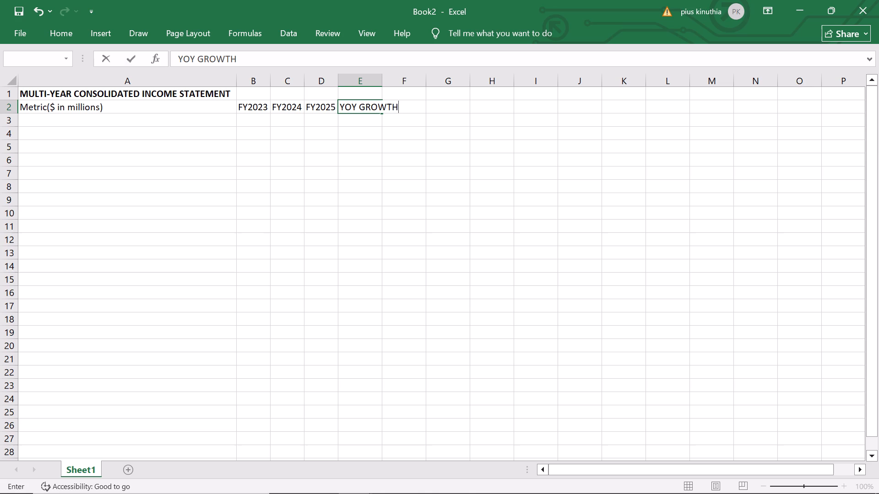
key("shift+parenleft")
key("5")
key("BackSpace")
key("shift+ampersand")
key("BackSpace")
key("shift+percent")
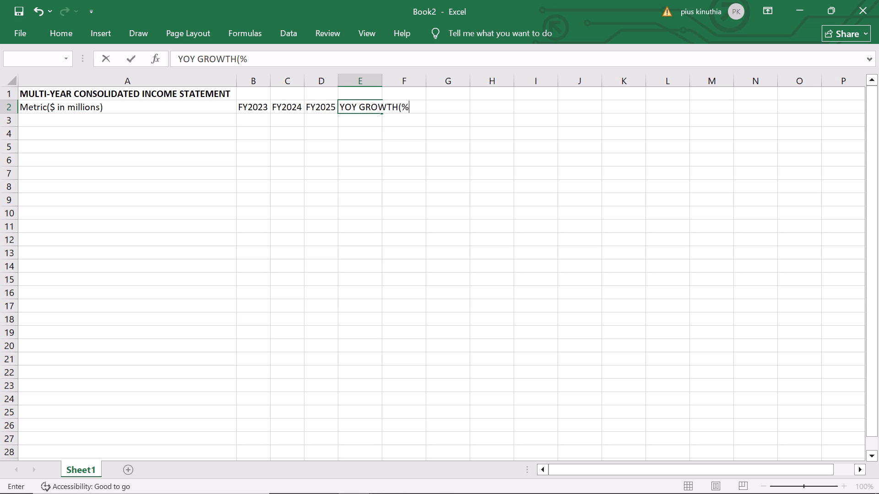
key("shift+parenright")
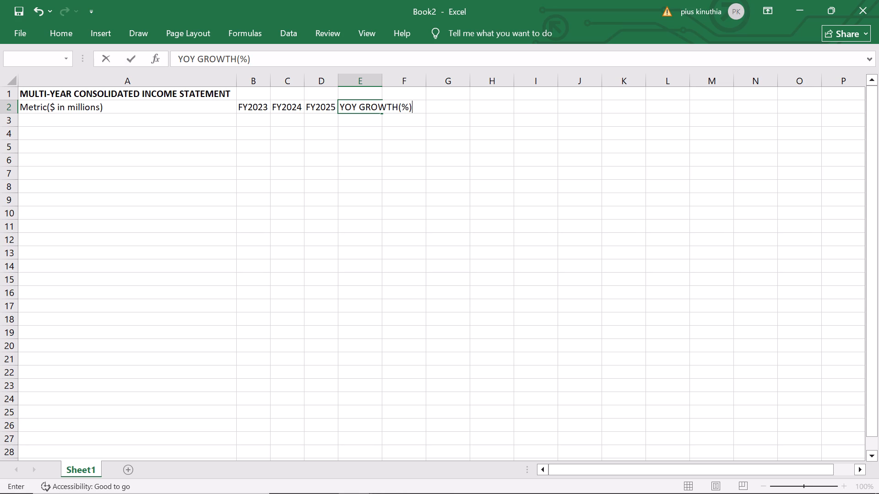
left_click(370, 95)
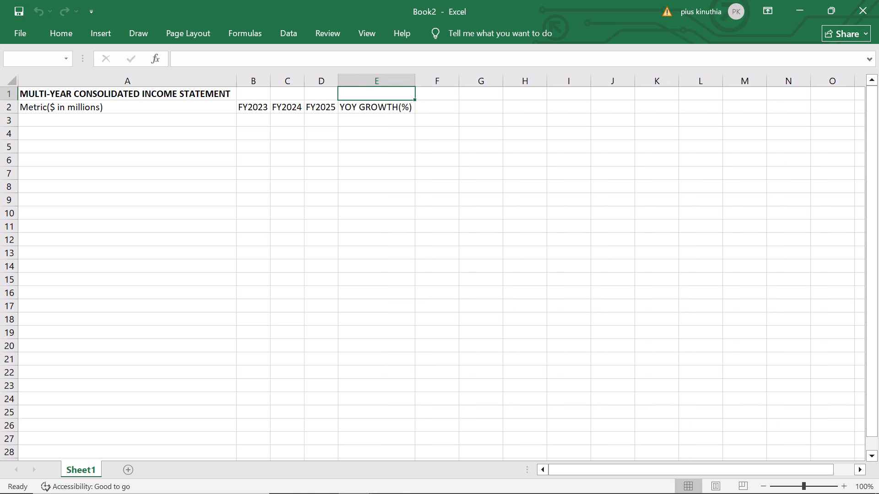
left_click(431, 106)
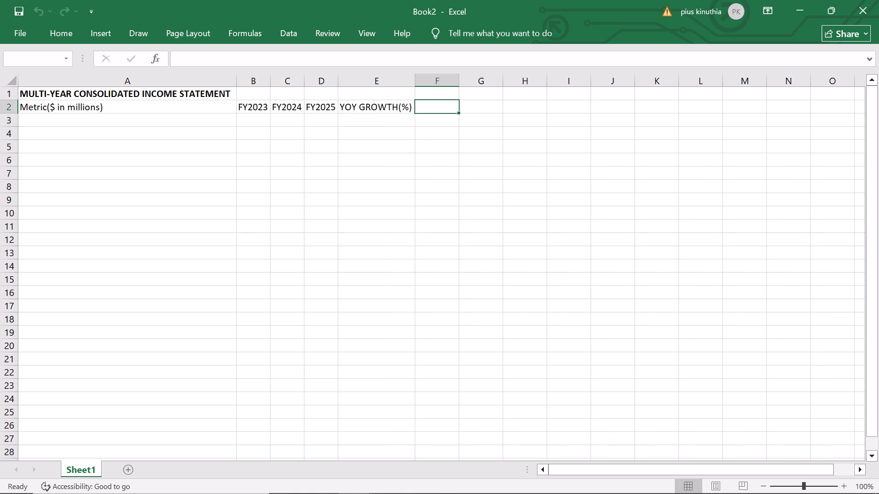
left_click(428, 107)
Enter the row label Total Revenue in cell A3 below the metric header.
left_click_drag(54, 125, 54, 120)
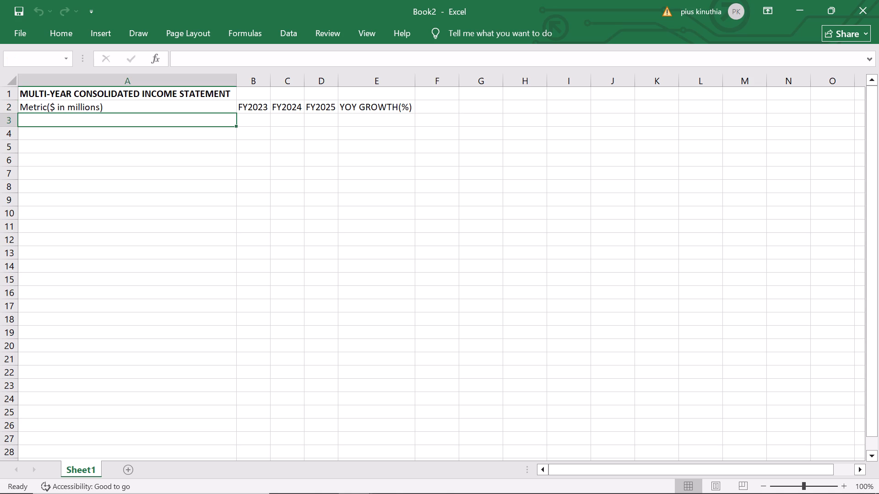
key("t")
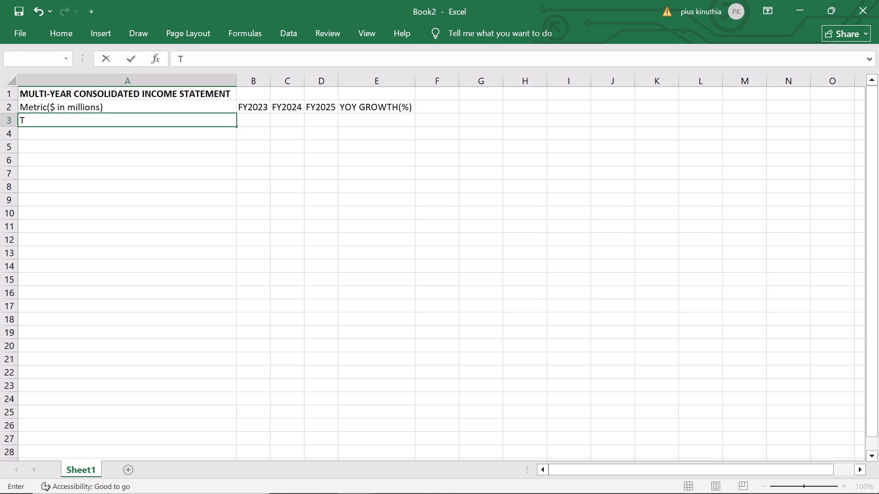
type("otal")
key("space")
key("r")
key("e")
type("venue")
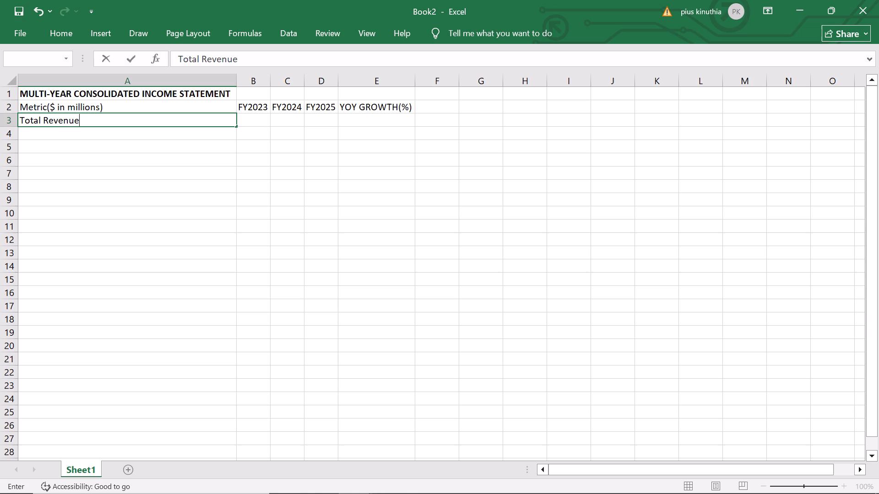
Enter the row label Cost of Goods Sold in cell A4 below Total Revenue.
left_click(42, 132)
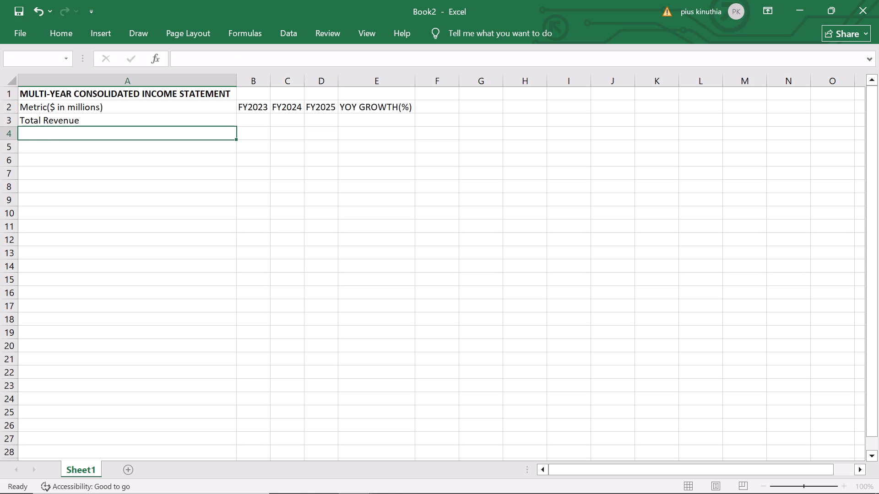
key("c")
type("ost")
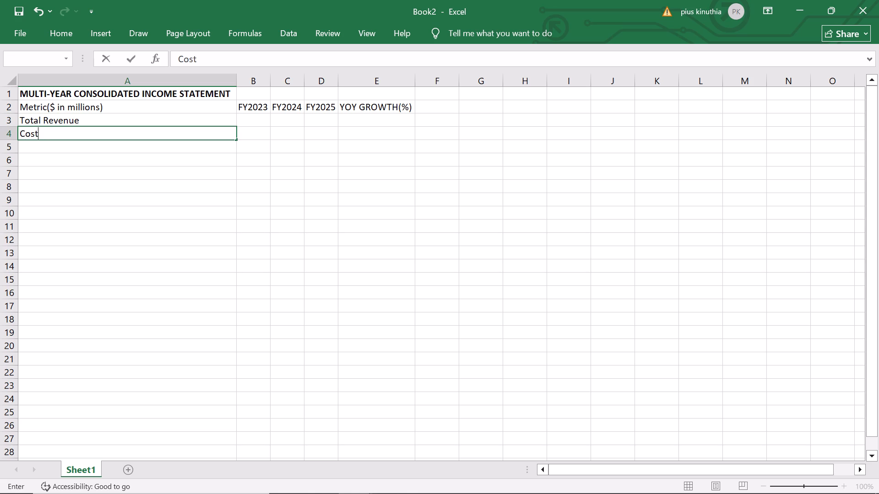
key("space")
type("of")
key("space")
key("g")
type("oo")
type("ds")
key("space")
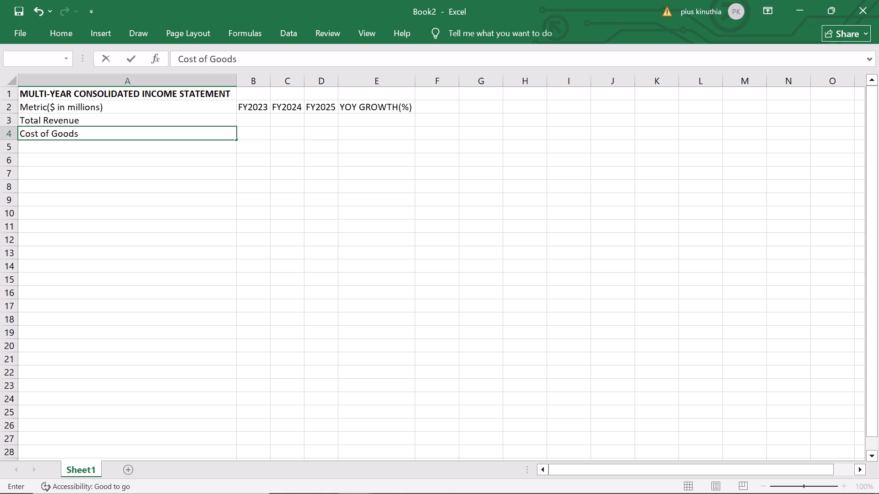
key("s")
type("ol")
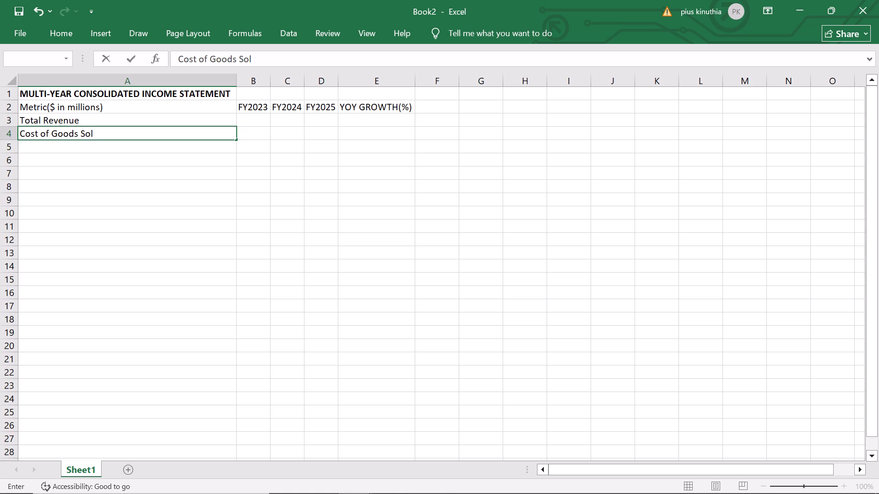
key("d")
Enter the row label Gross profit in cell A5 below Cost of Goods Sold.
left_click(55, 147)
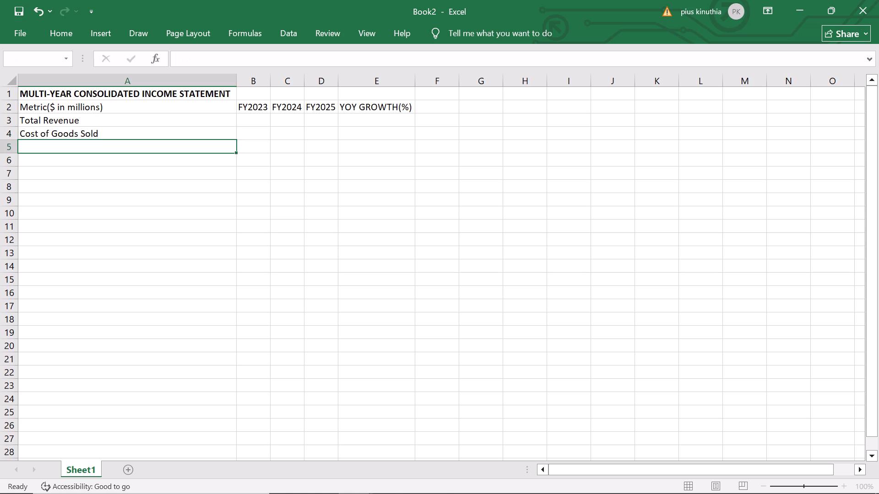
key("g")
key("r")
type("oss")
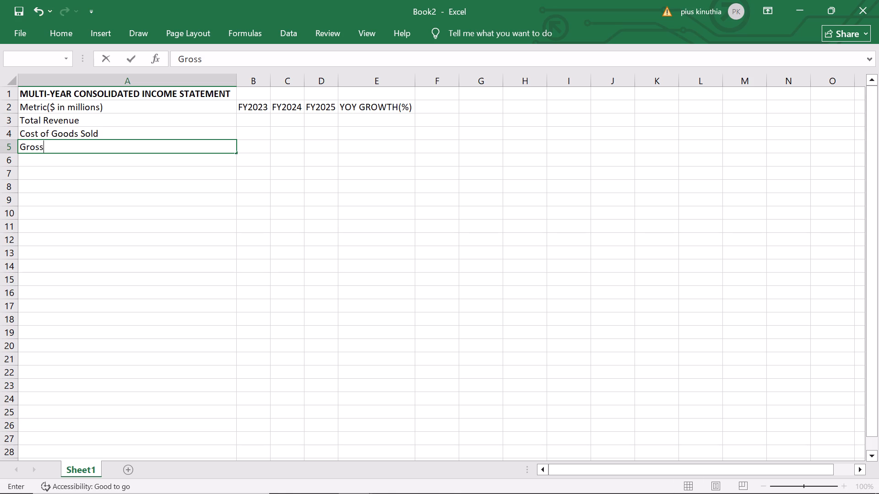
key("space")
type("profit")
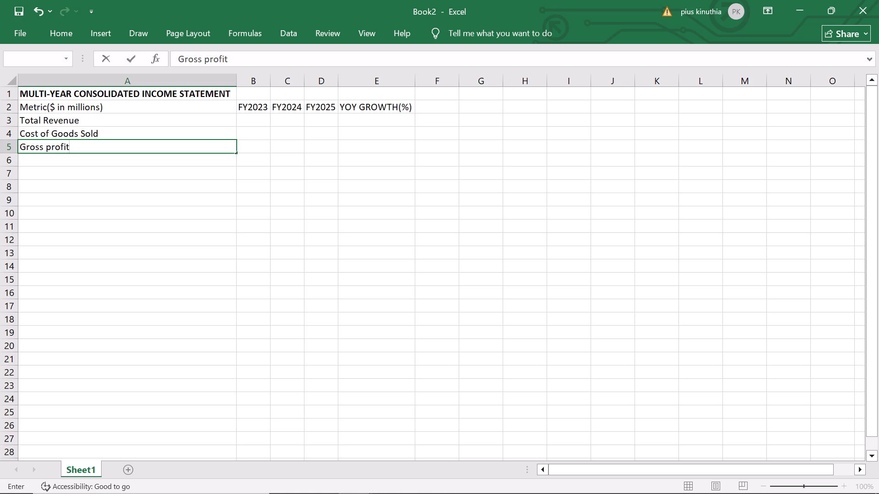
Enter the row label Operating Expenses (OpEx) in cell A6 below Gross profit.
left_click(47, 158)
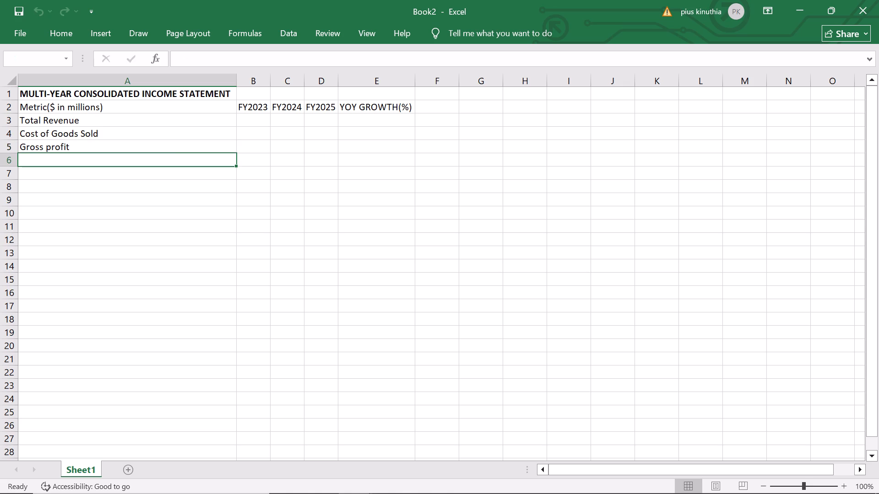
key("o")
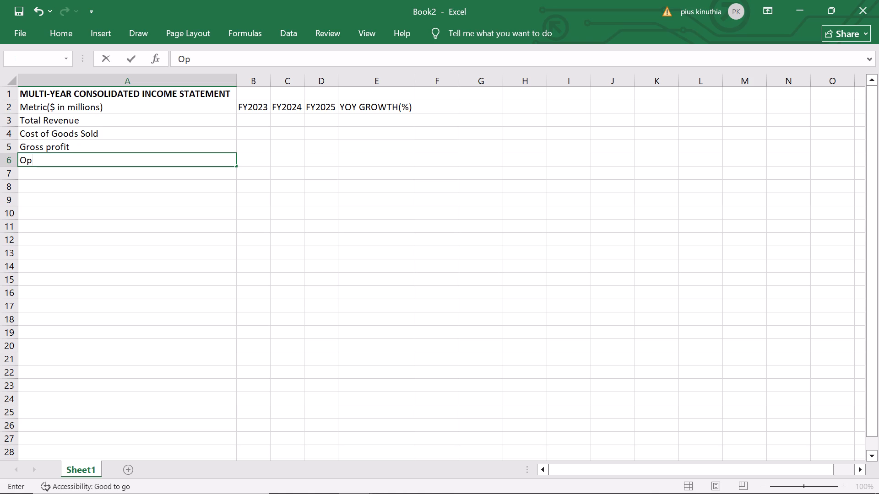
type("erating")
key("space")
key("e")
type("xpenses")
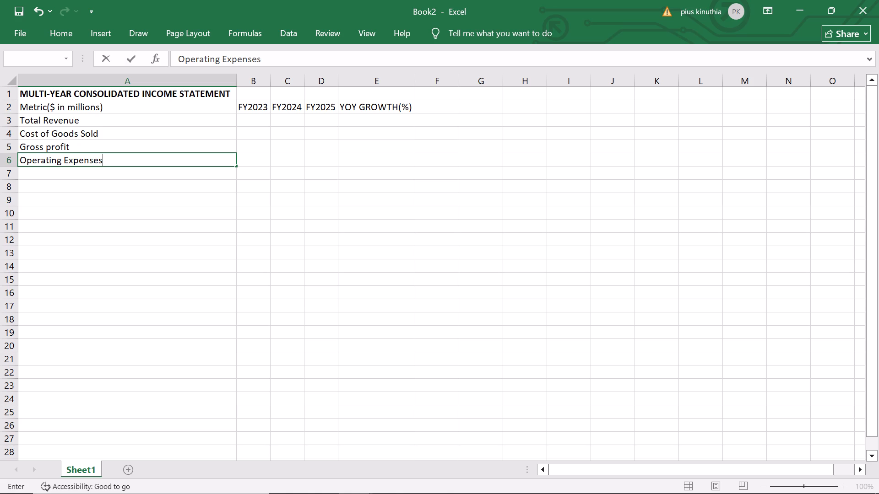
key("space")
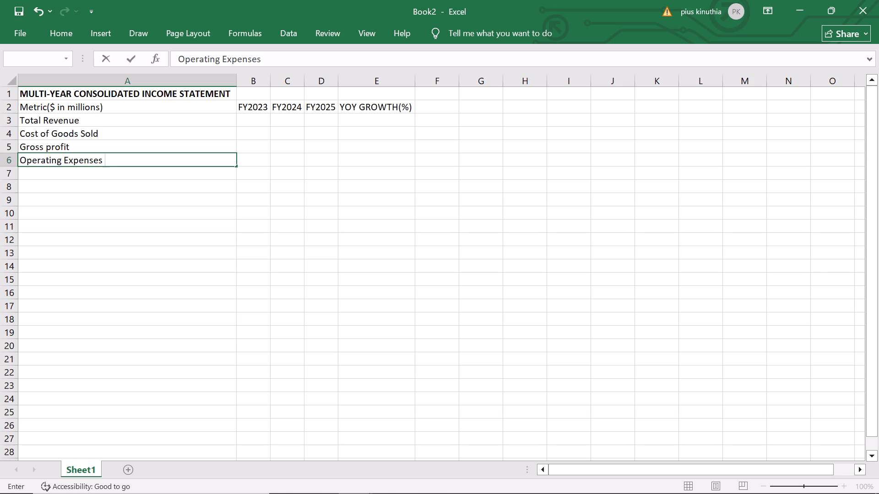
left_click(113, 162)
key("shift+parenleft")
key("o")
key("p")
key("e")
key("x")
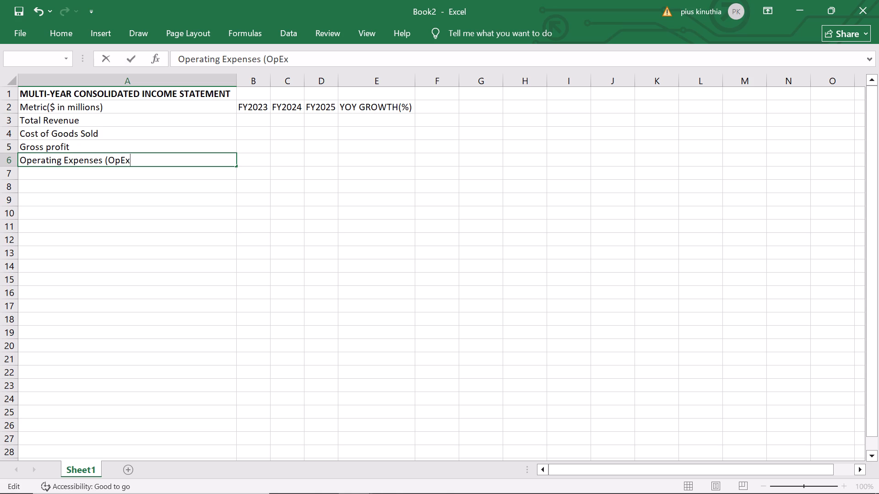
key("shift+parenright")
Enter the row label Operating Income (EBIT) in cell A7 below the operating expenses label.
left_click(32, 178)
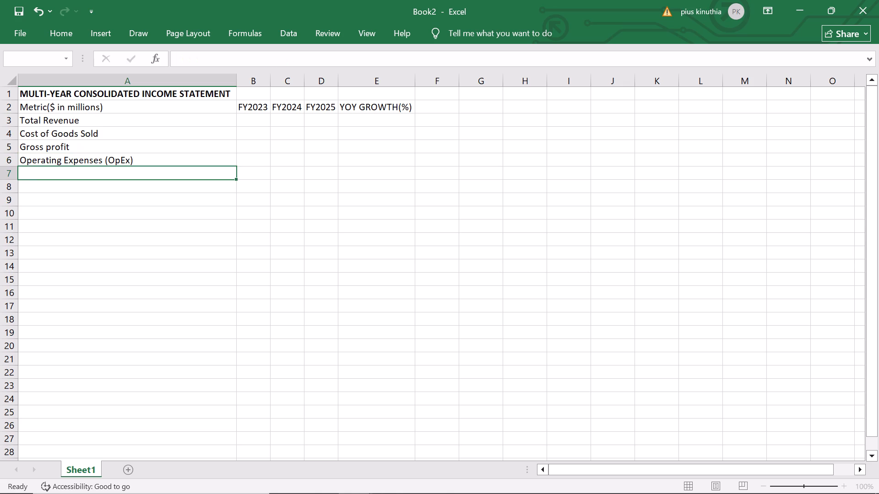
key("o")
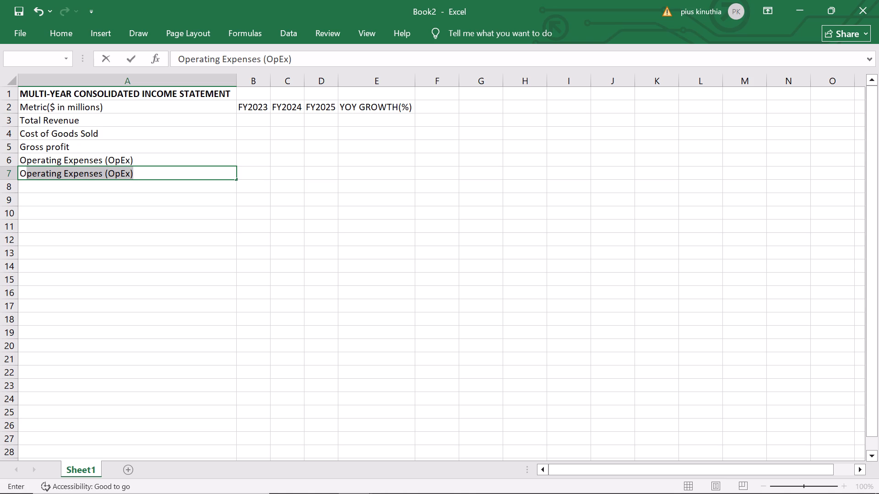
left_click(105, 170)
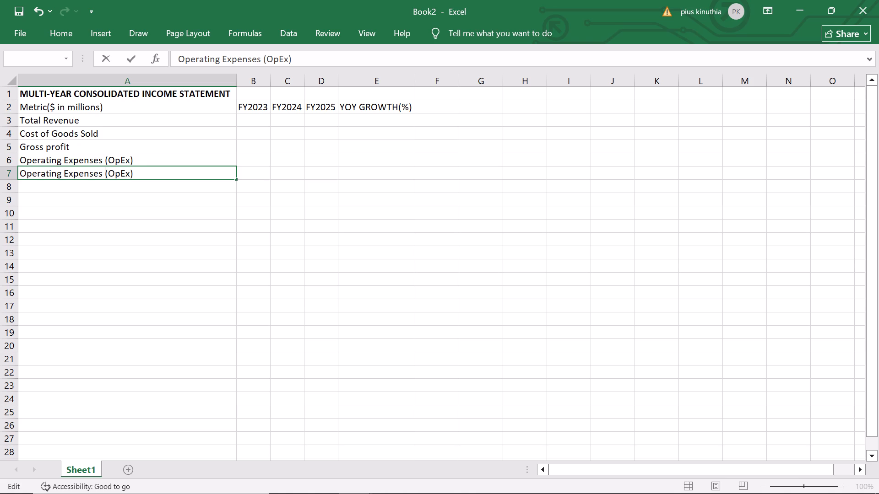
left_click(101, 174)
key("BackSpace")
key("BackSpace")
key("BackSpace")
key("BackSpace")
key("BackSpace")
key("BackSpace")
key("BackSpace")
key("BackSpace")
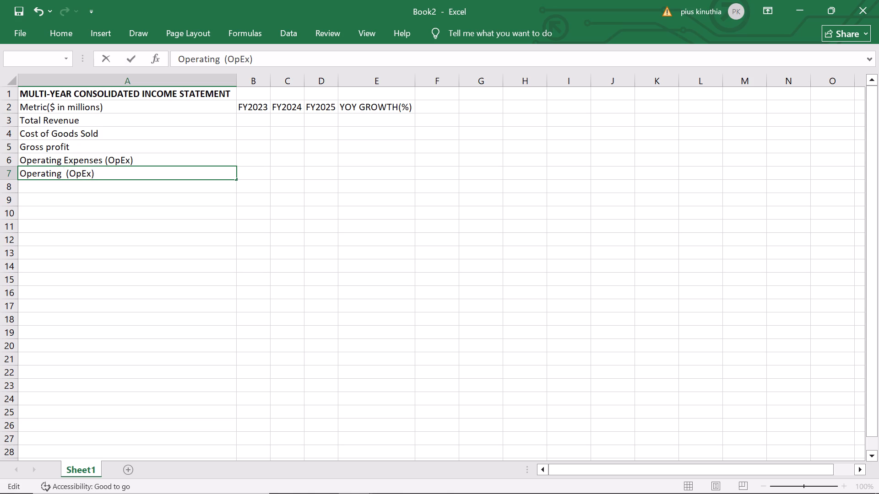
key("i")
type("ncome")
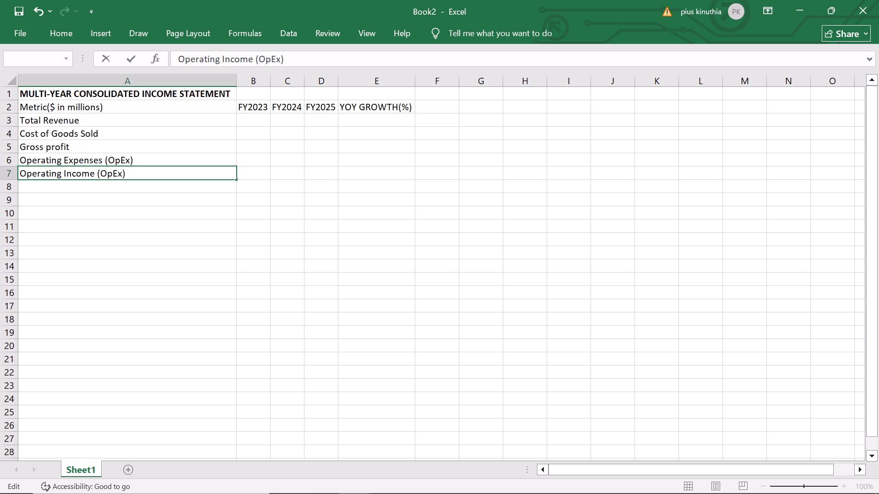
left_click(120, 175)
left_click(121, 175)
key("BackSpace")
key("BackSpace")
key("BackSpace")
key("BackSpace")
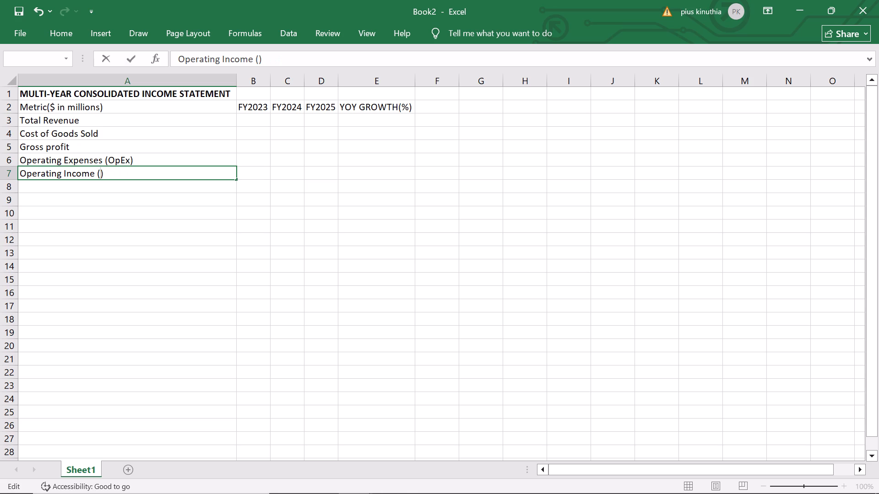
type("EBIT")
Enter the row label Interest and other Expense in cell A8 below Operating Income (EBIT).
scroll(122, 194, "down", 1)
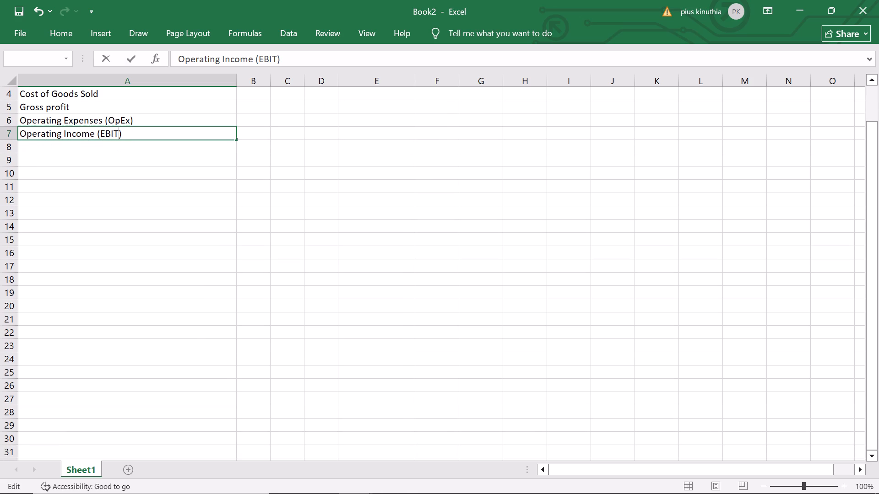
left_click(54, 148)
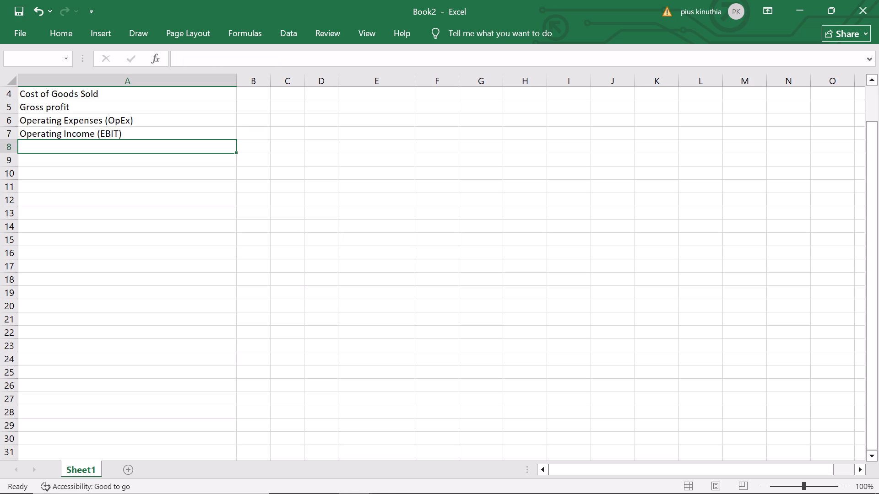
key("i")
type("nterest")
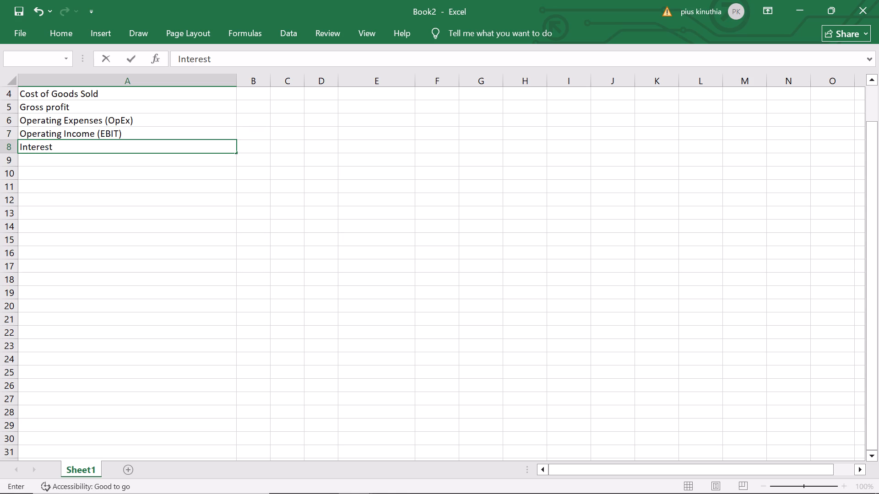
key("space")
type("and")
key("space")
type("other")
key("space")
type("xpense")
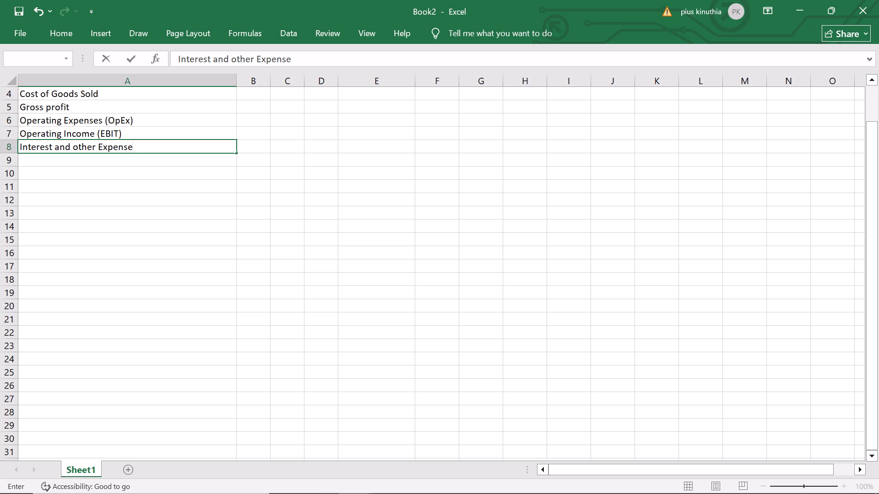
Enter the row label Income Before Tax in cell A9 below Interest and other Expense.
left_click(46, 162)
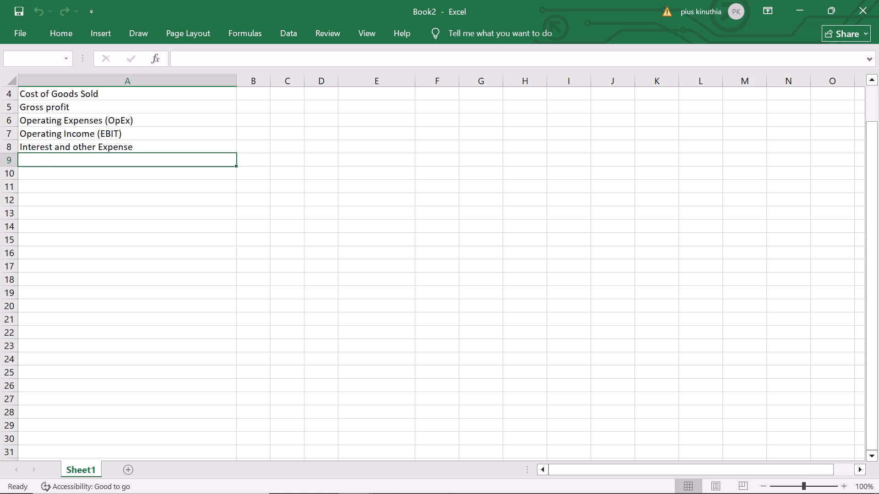
key("i")
key("n")
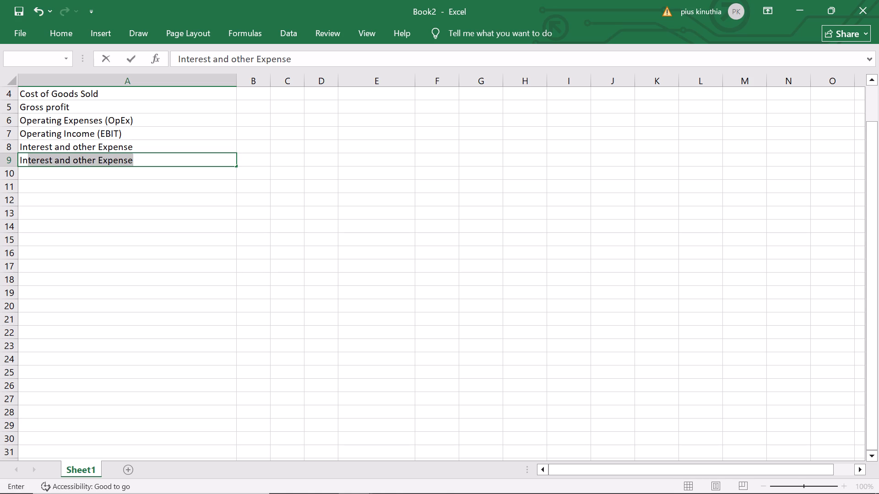
type("come")
key("space")
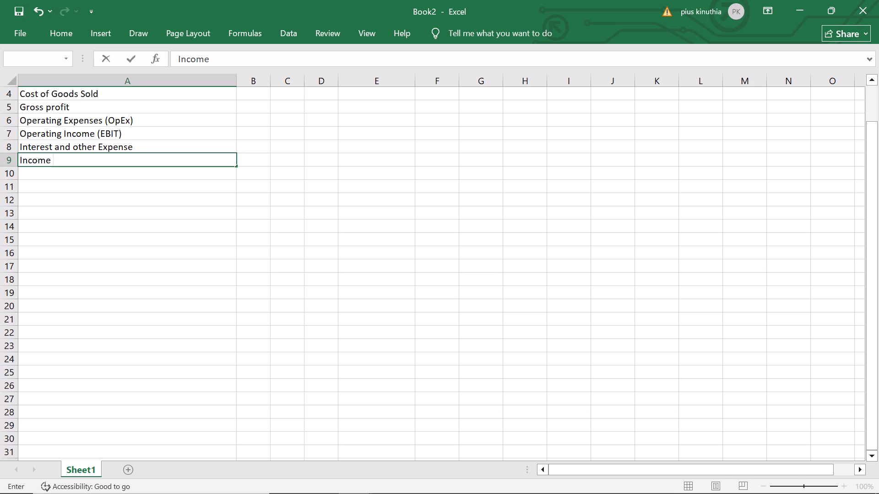
key("b")
type("efore")
key("space")
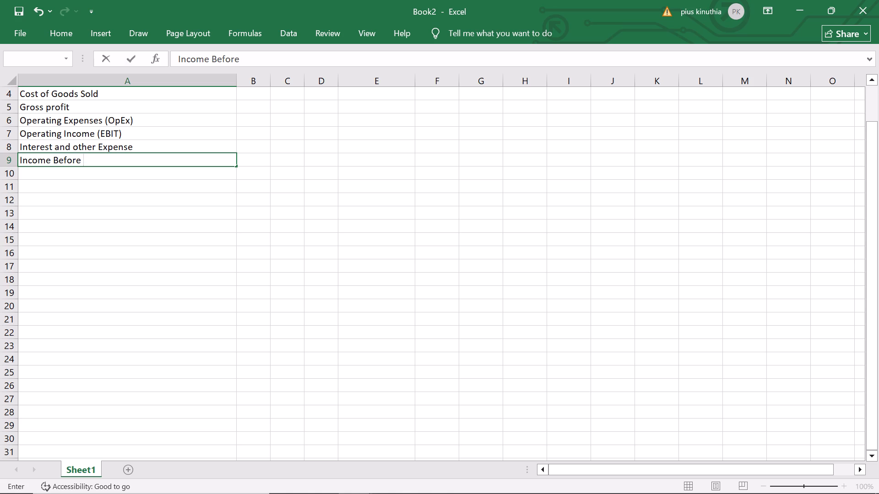
key("t")
key("a")
key("x")
Enter the row label Provision for Income Taxes in cell A10 below Income Before Tax.
left_click(80, 170)
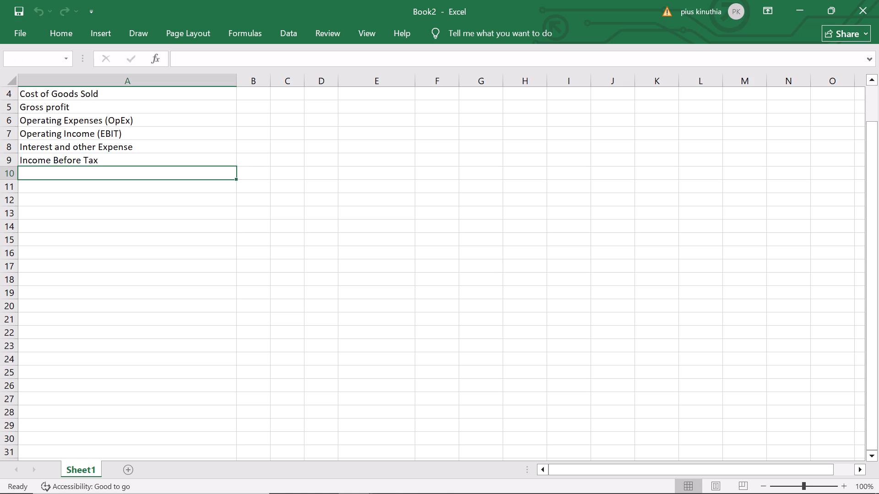
key("p")
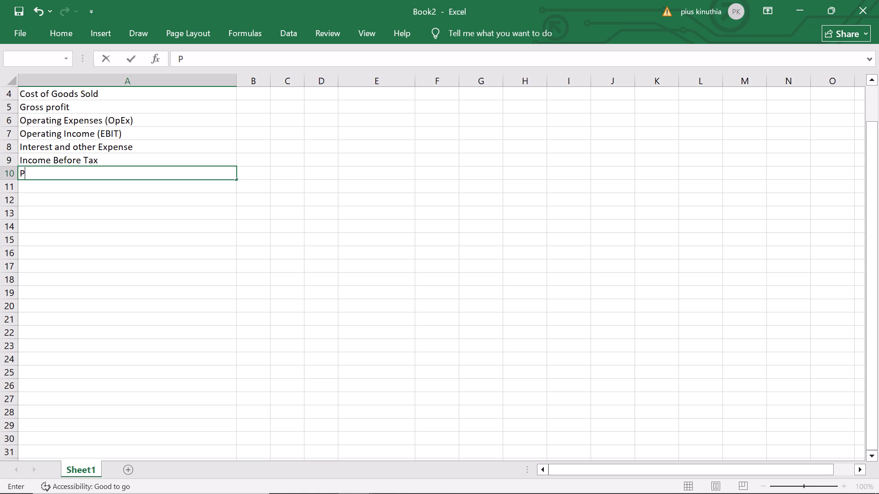
key("r")
type("ovisio")
type("n")
key("space")
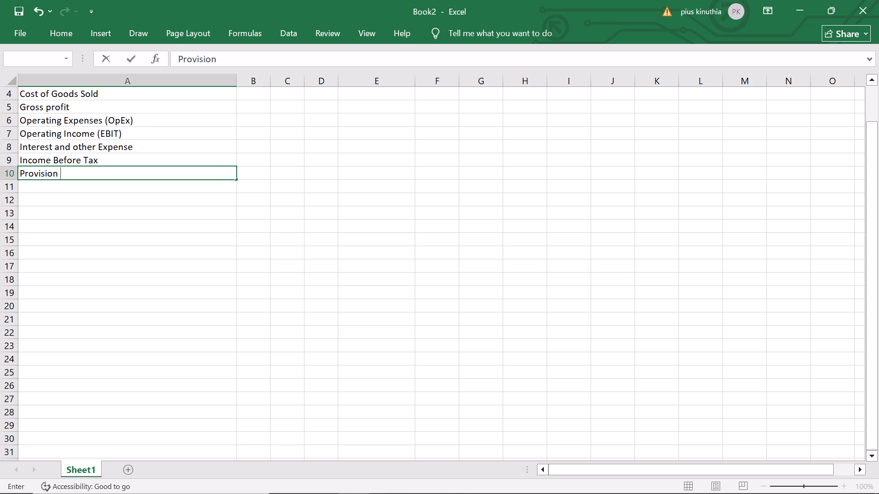
type("for")
key("space")
key("t")
key("a")
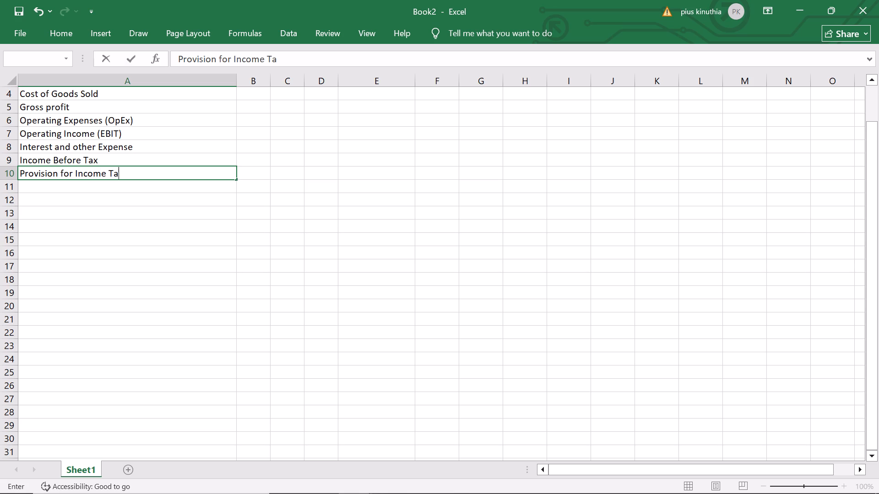
type("xes")
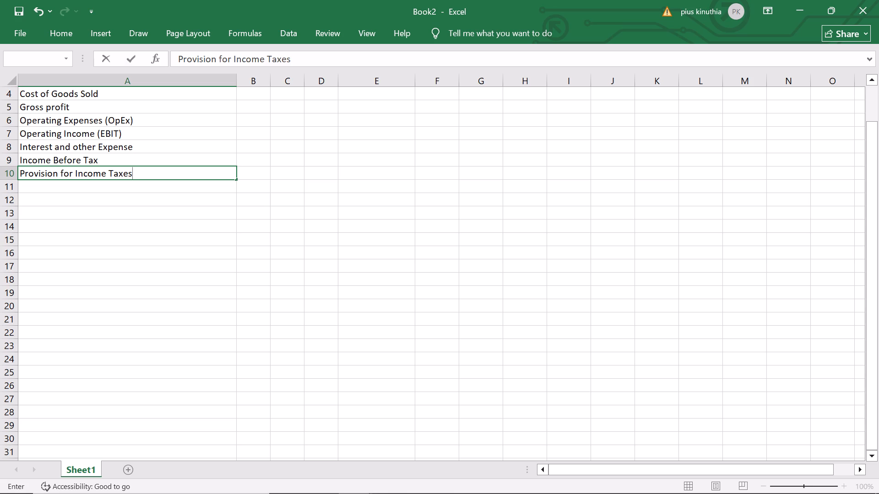
Enter the row label Net Income in cell A11 below Provision for Income Taxes.
left_click(81, 187)
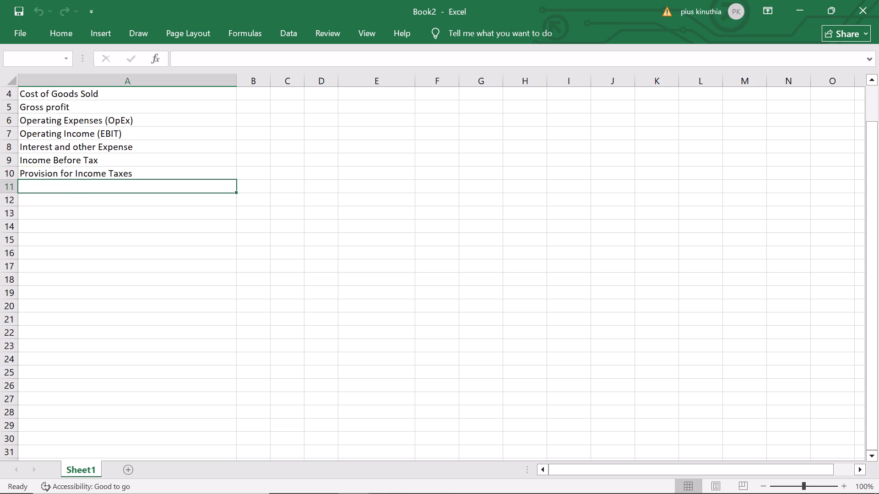
key("n")
type("et")
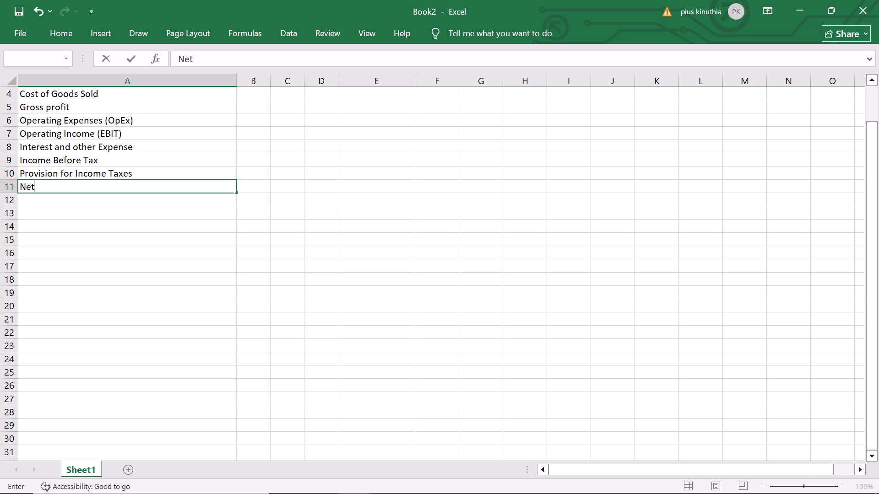
key("space")
key("i")
key("n")
type("come")
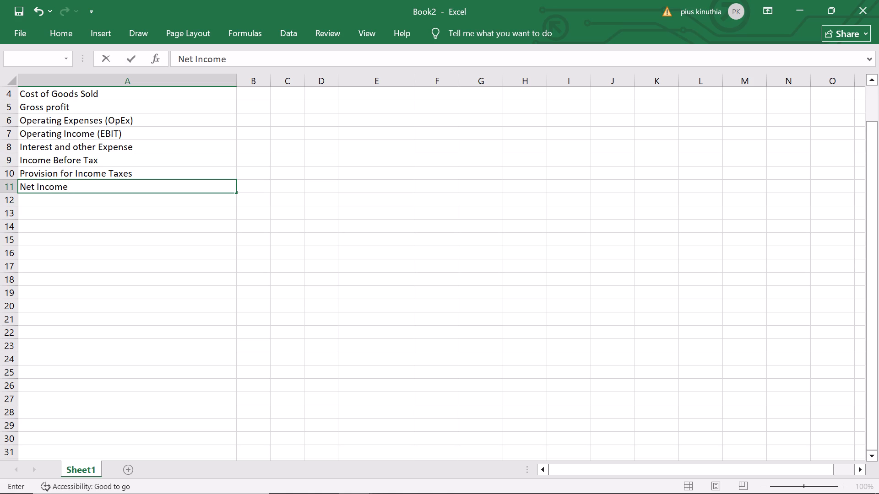
Enter the row label EBITDA in cell A12 below Net Income.
left_click(41, 200)
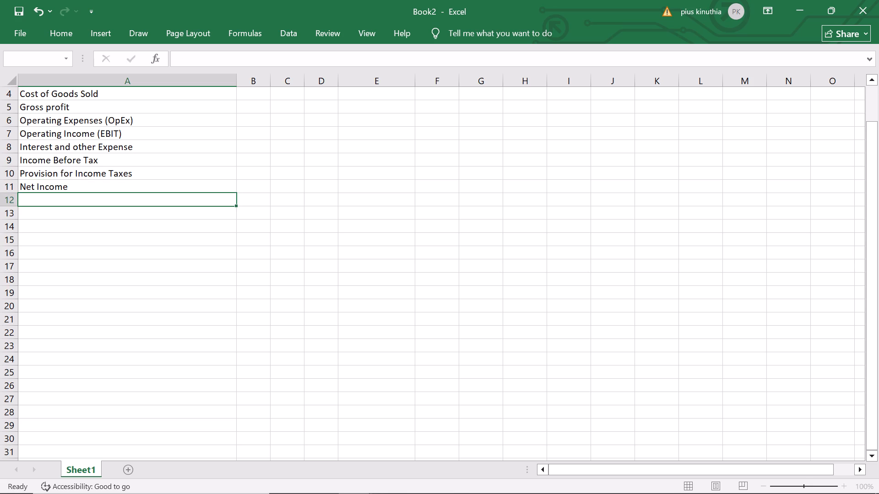
key("e")
type("BIT")
type("DA")
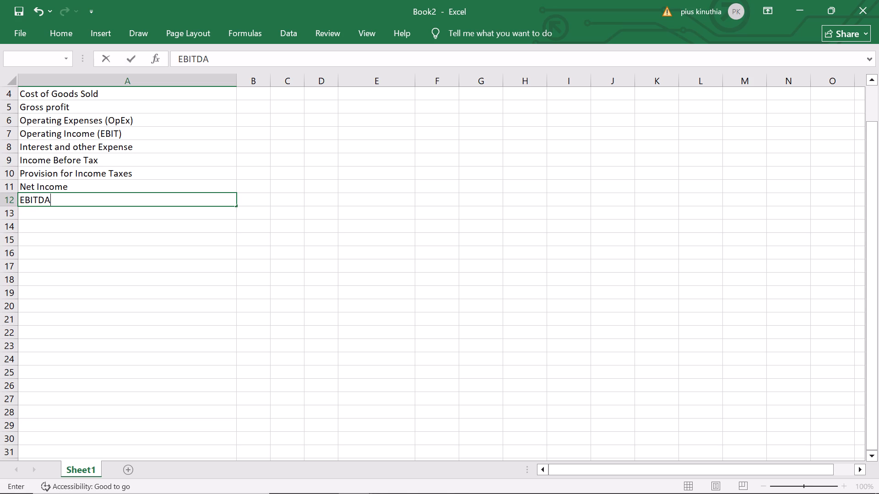
Finish the EBITDA label and select cell B3 for the FY2023 Total Revenue figure.
scroll(280, 148, "up", 2)
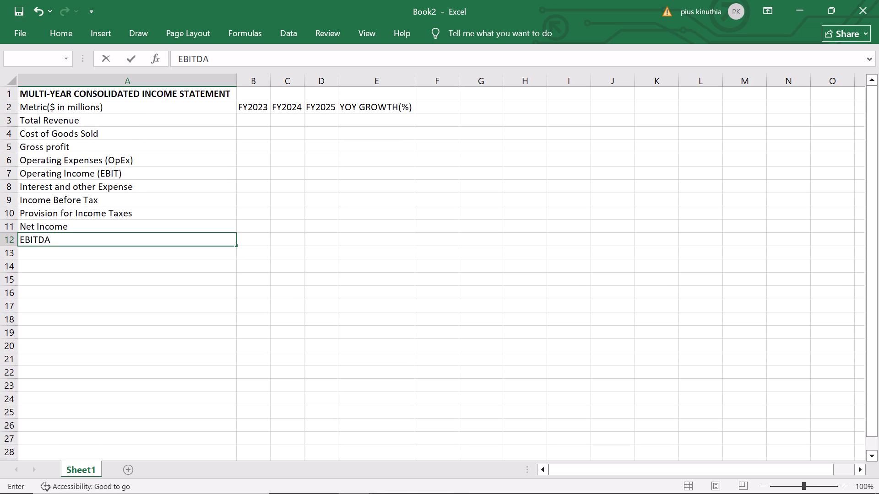
left_click(254, 123)
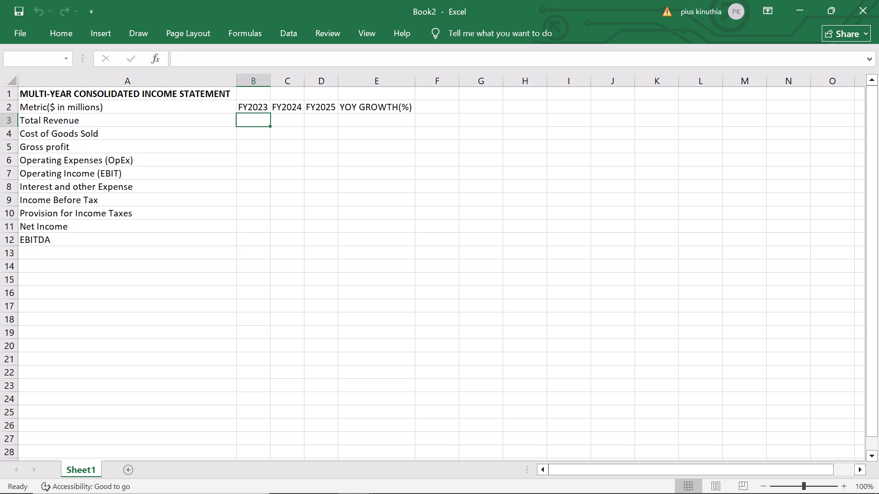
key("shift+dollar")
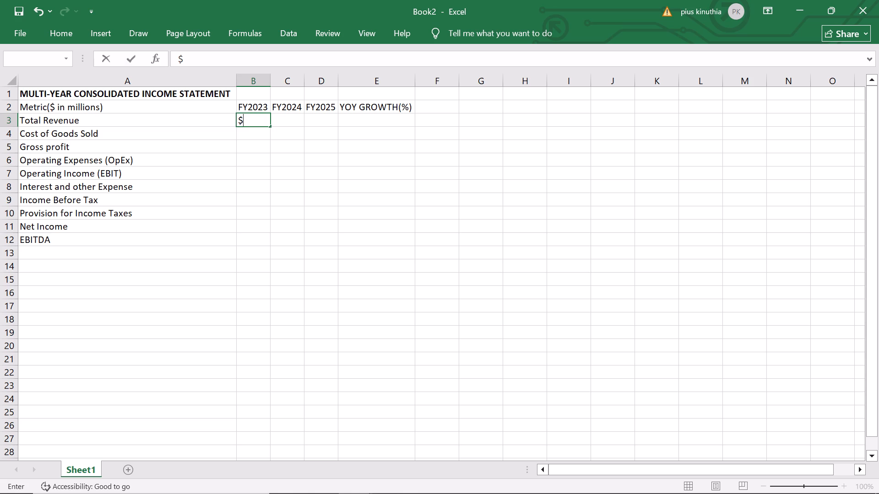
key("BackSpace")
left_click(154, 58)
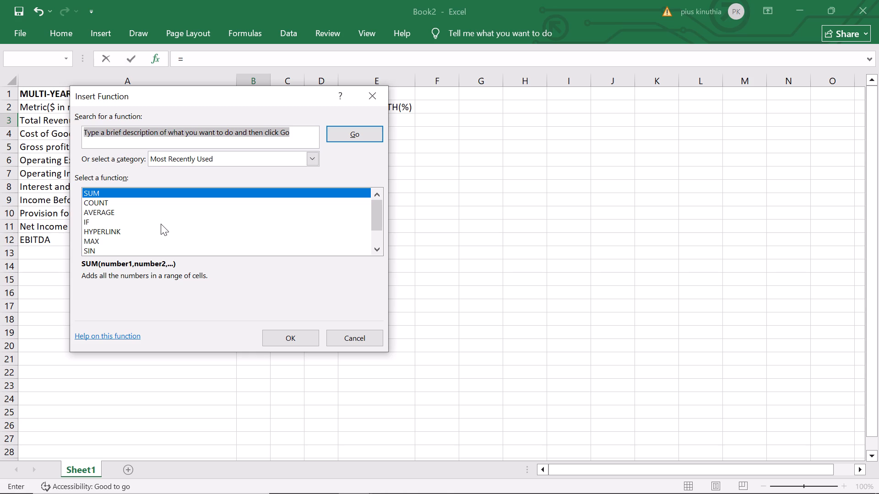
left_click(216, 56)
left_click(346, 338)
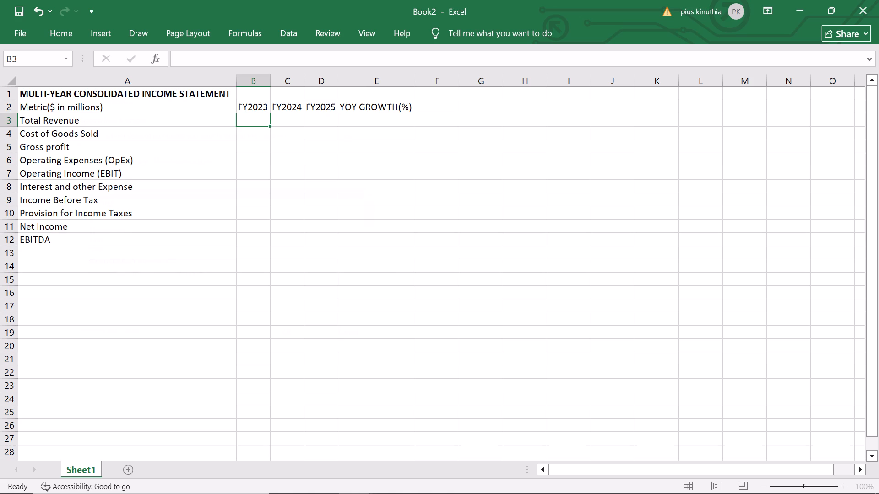
Enter $211,915 as the FY2023 Total Revenue in cell B3.
key("shift+dollar")
type("211")
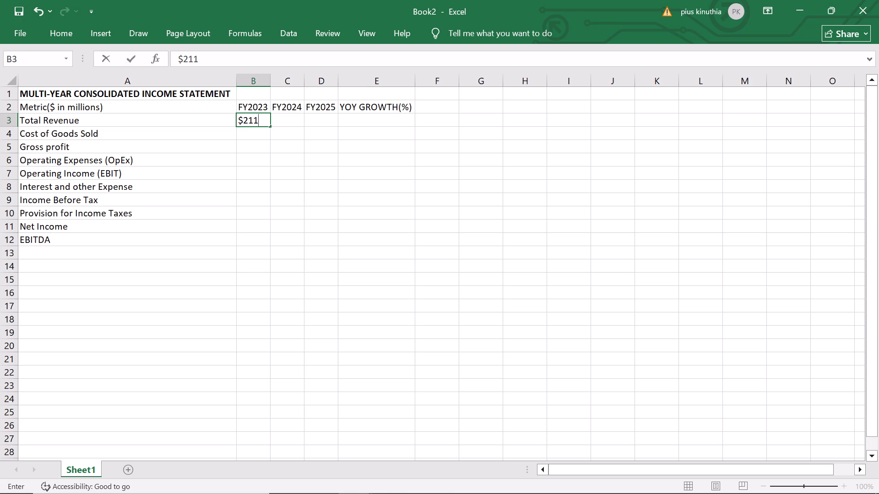
type(",9")
key("1")
key("5")
Enter $65,863 as the FY2023 Cost of Goods Sold in cell B4.
left_click(255, 138)
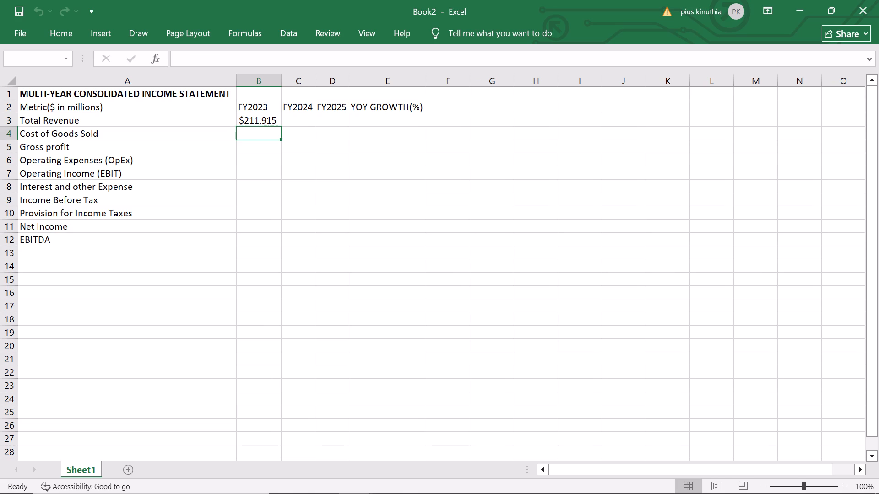
key("shift+dollar")
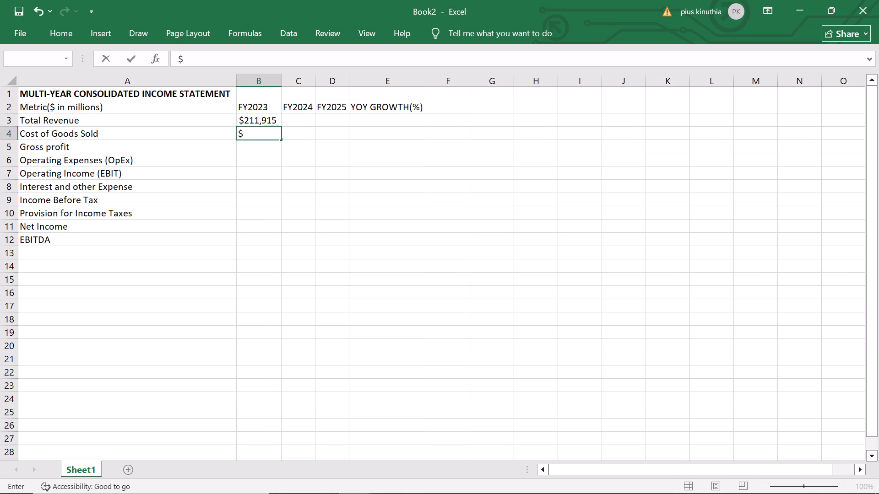
type("65")
type("863")
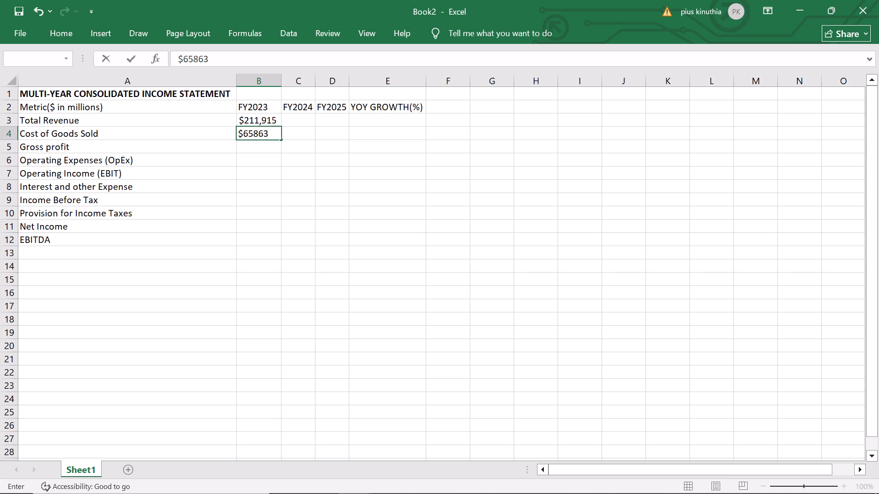
Enter $146,052 as the FY2023 Gross profit in cell B5.
left_click(255, 147)
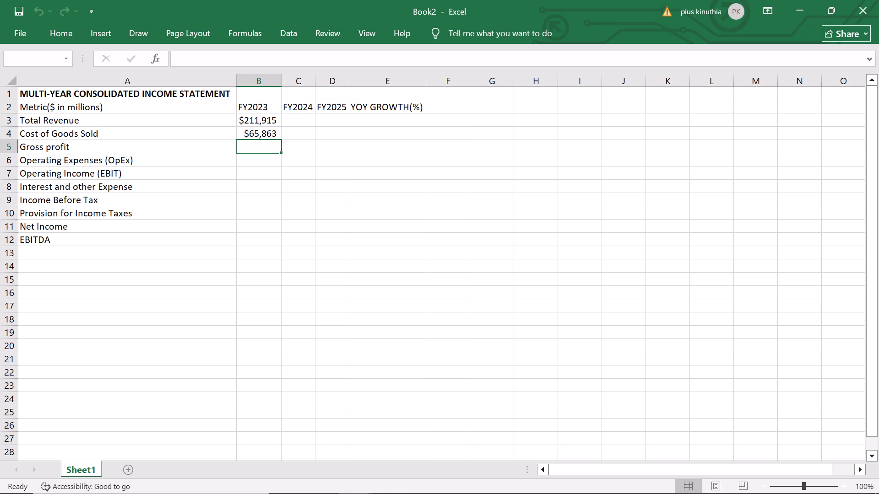
key("shift+dollar")
type("14")
key("6")
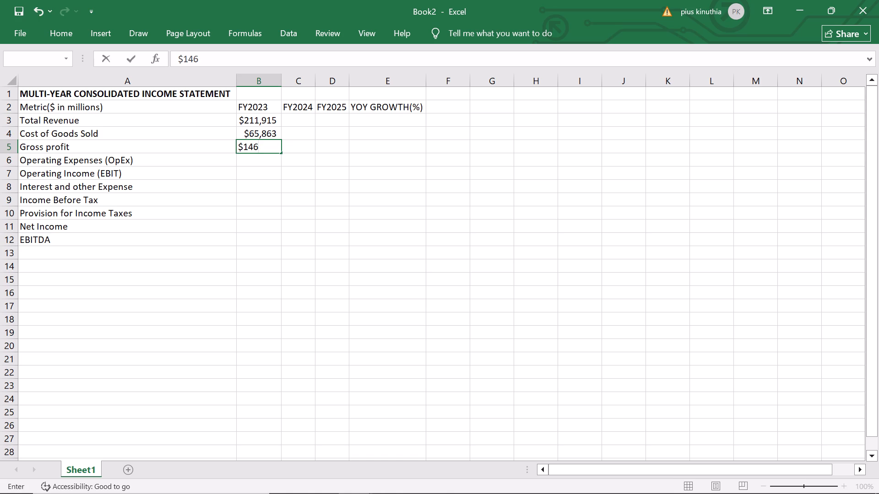
key("comma")
type("052")
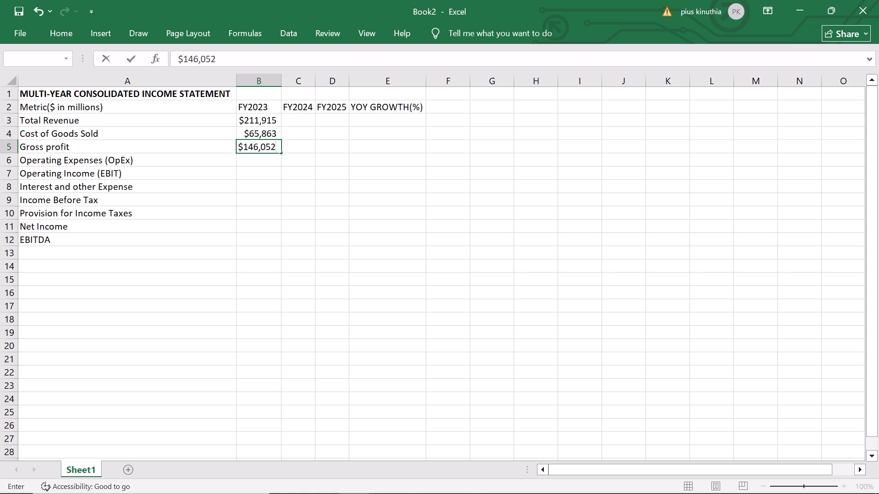
Enter $57,597 as the FY2023 Operating Expenses (OpEx) in cell B6.
left_click(263, 161)
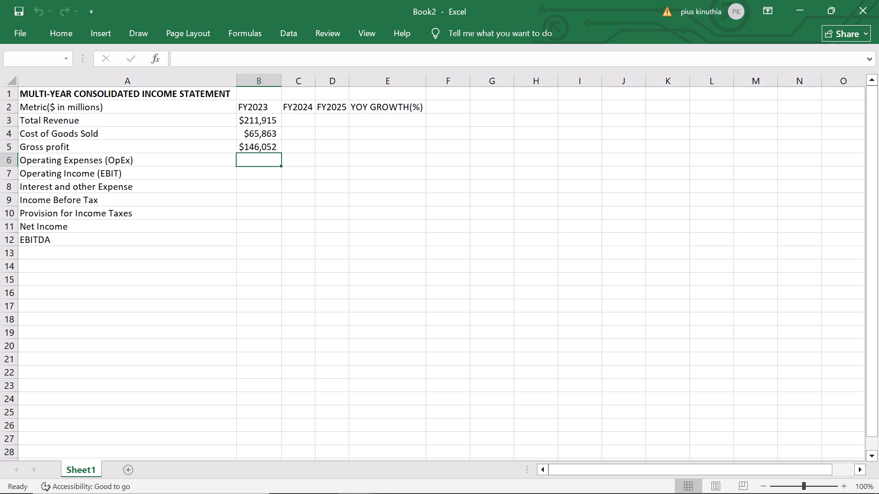
key("shift+dollar")
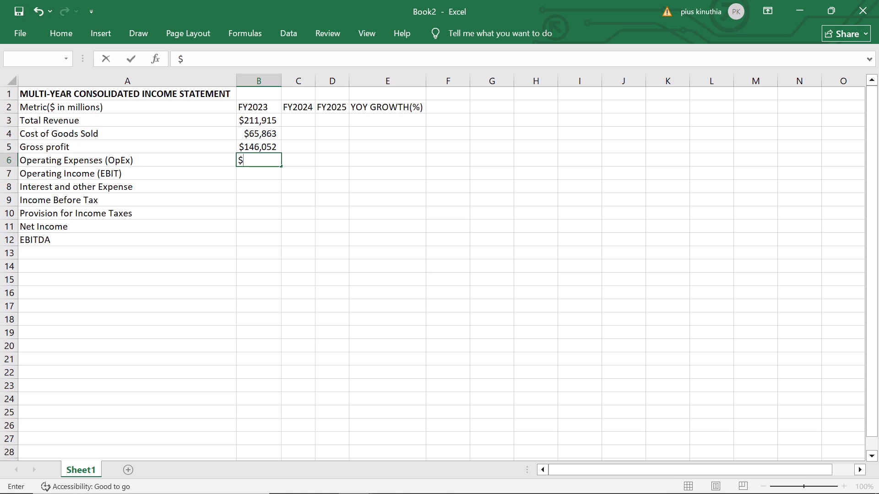
type("57")
key("comma")
type("59")
key("7")
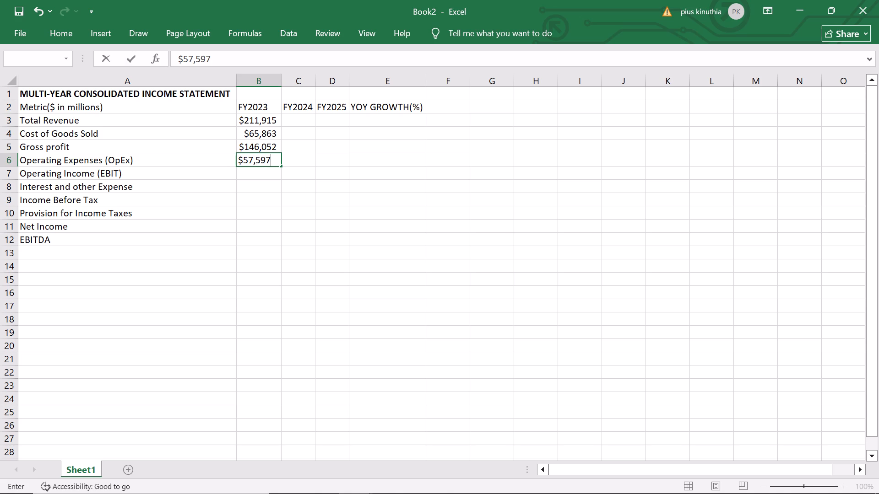
Enter $88,455 as the FY2023 Operating Income (EBIT) in cell B7.
left_click(261, 176)
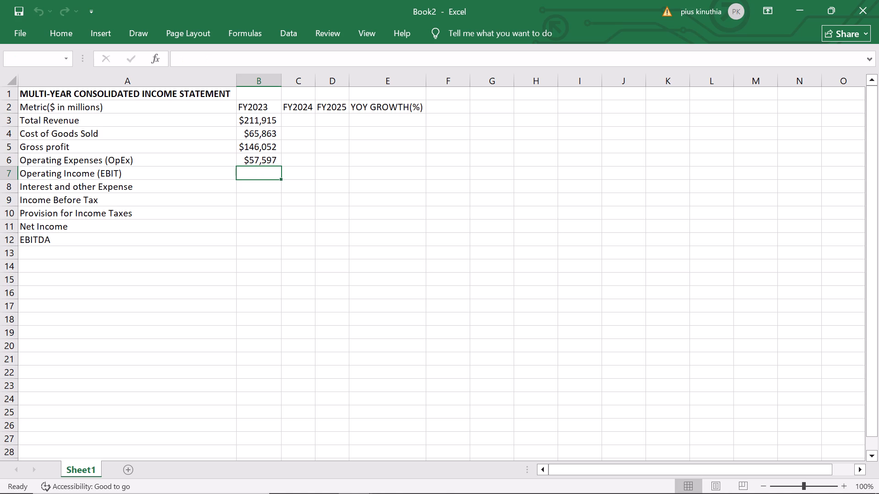
key("shift+dollar")
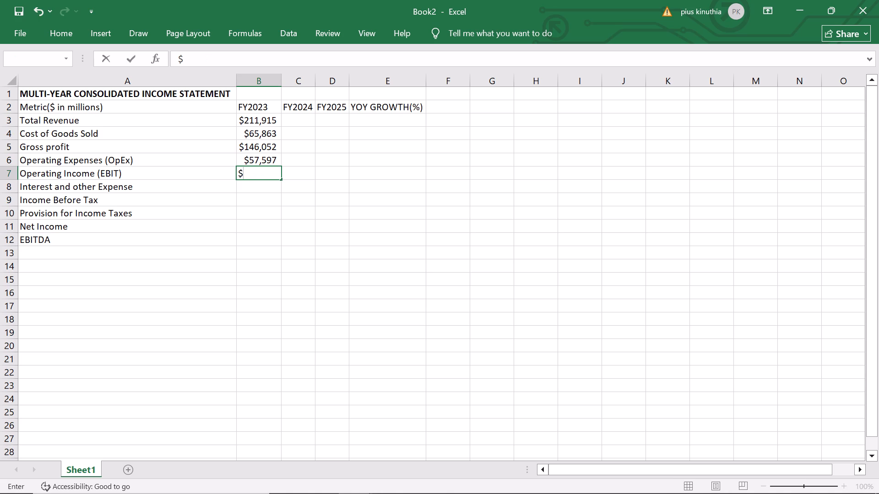
type("88")
type(",455")
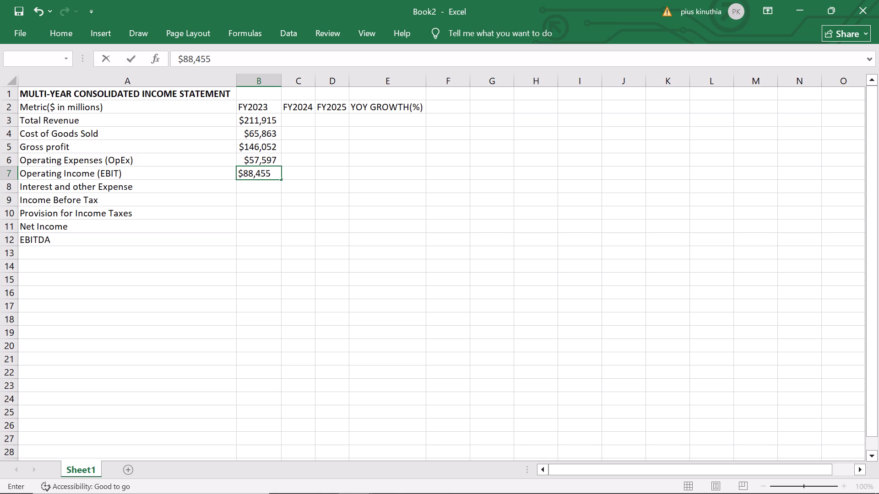
Enter $1,968 as the FY2023 Interest and other Expense in cell B8.
left_click(246, 190)
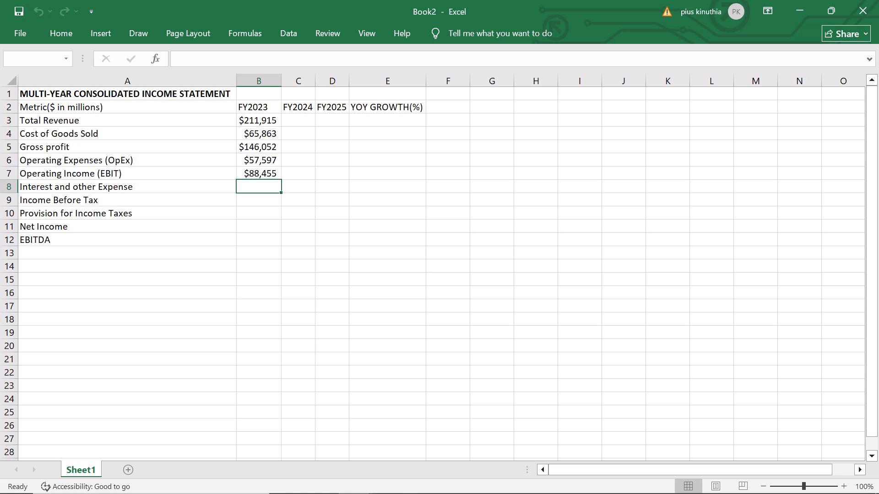
key("shift+dollar")
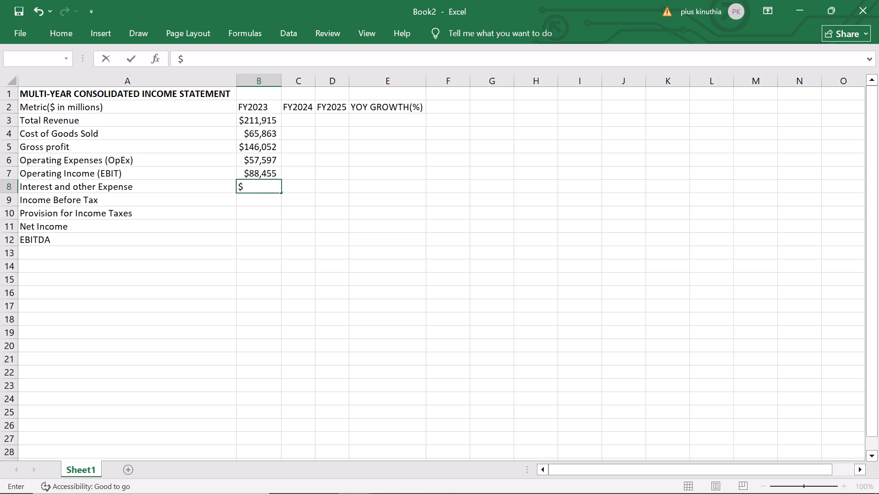
key("1")
type("968")
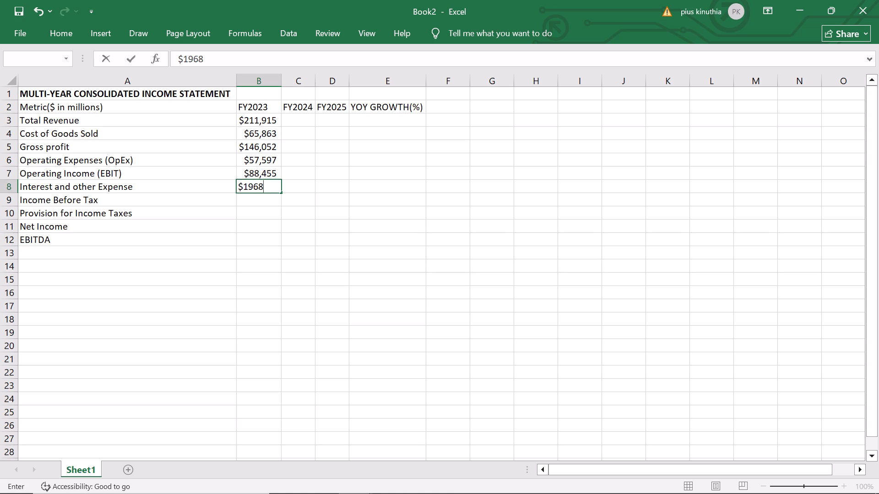
left_click(249, 190)
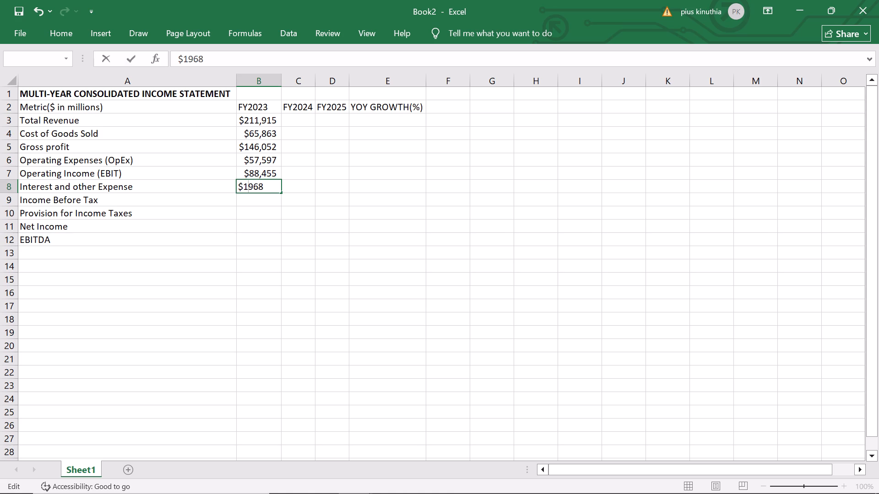
key("comma")
Enter $86,487 as the FY2023 Income Before Tax in cell B9.
left_click(254, 199)
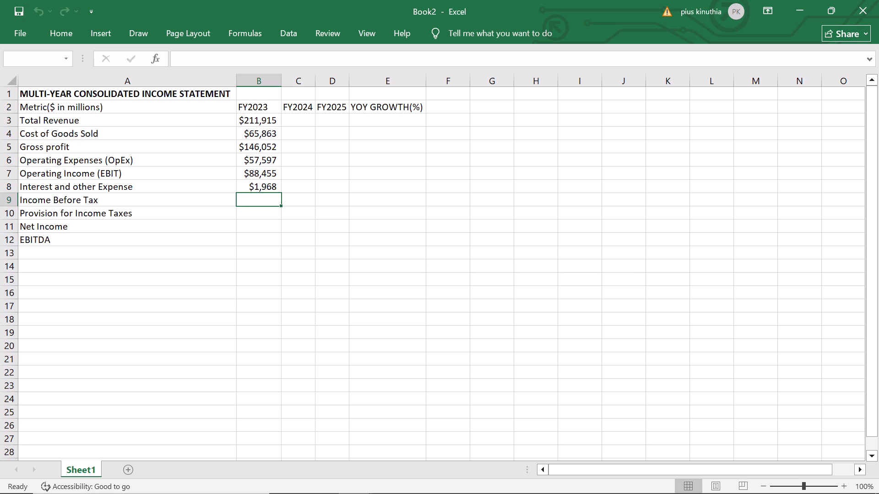
key("shift+dollar")
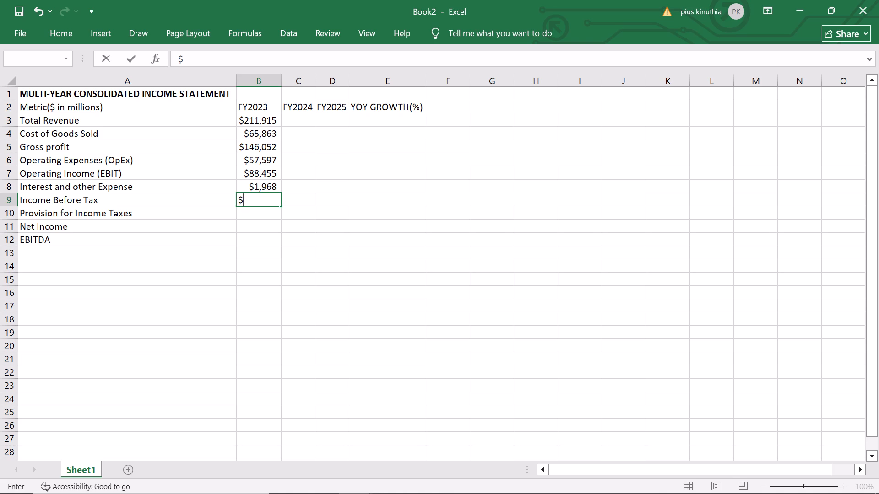
type("86")
key("comma")
type("487")
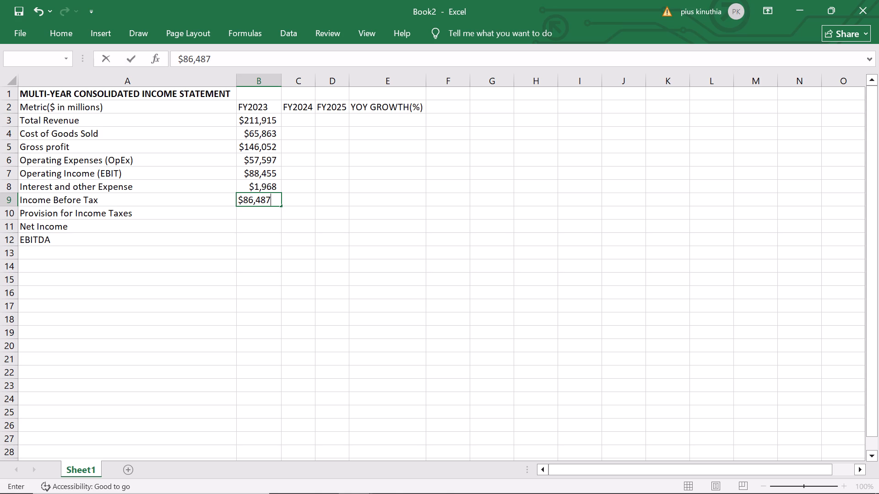
Enter $14,109 as the FY2023 Provision for Income Taxes in cell B10.
left_click(251, 215)
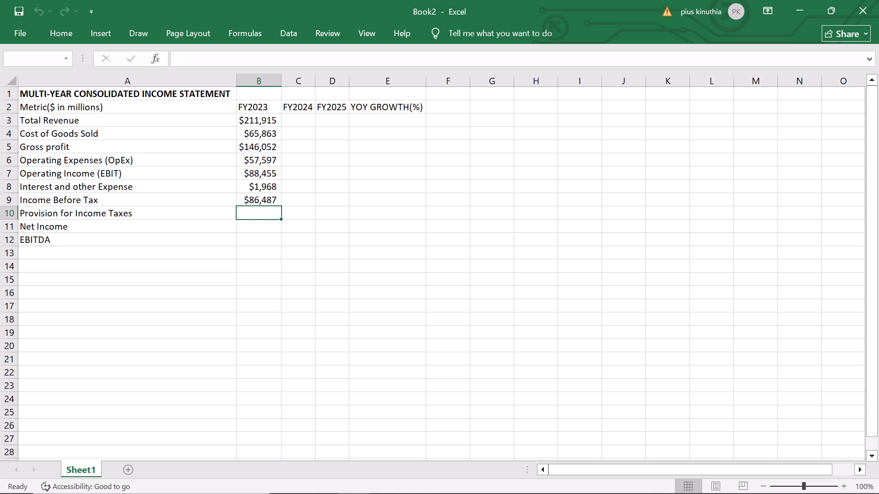
key("shift+dollar")
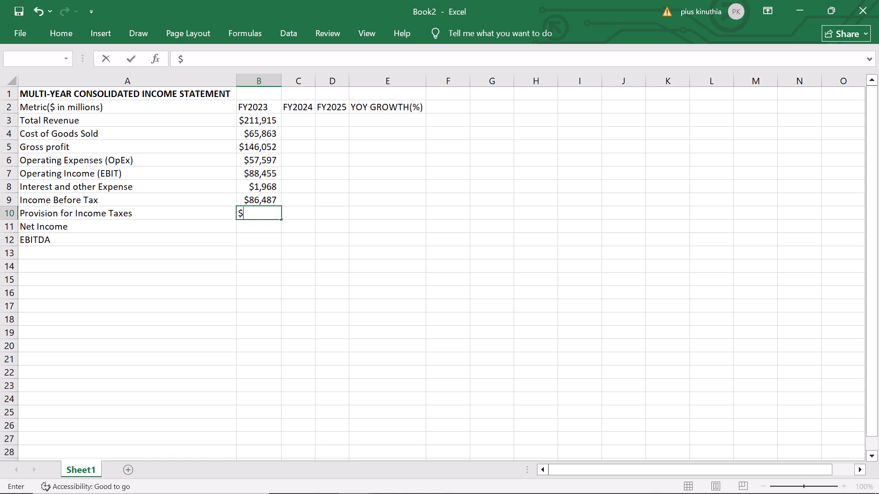
type("14")
key("comma")
type("109")
Enter $72,378 as the FY2023 Net Income in cell B11.
left_click(253, 228)
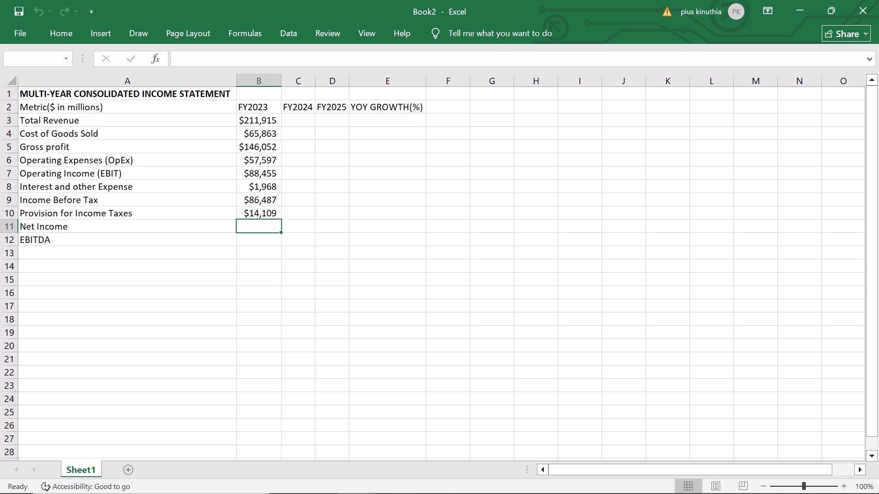
key("shift+dollar")
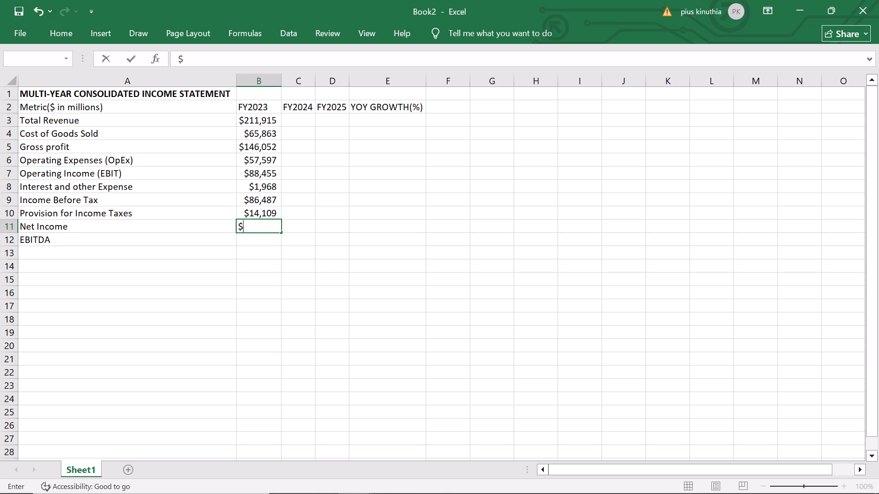
type("72")
key("comma")
type("378")
Enter $102,400 as the FY2023 EBITDA in cell B12.
left_click(263, 241)
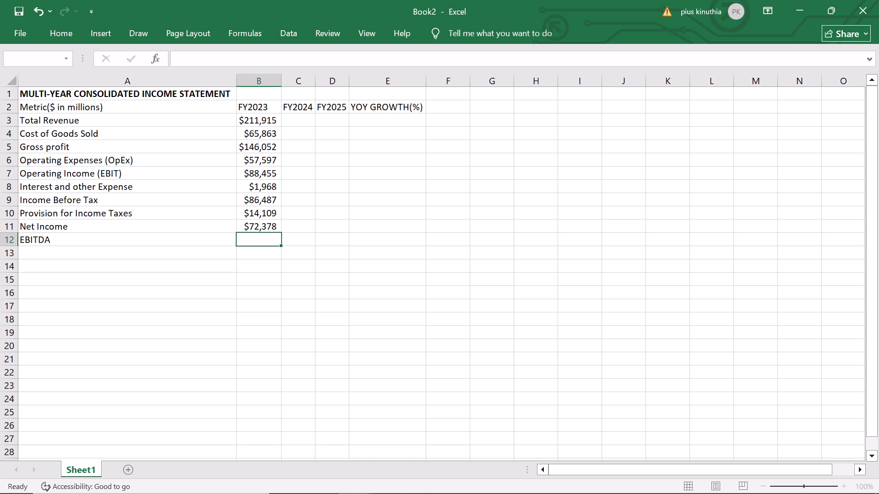
key("shift+dollar")
type("10")
key("2")
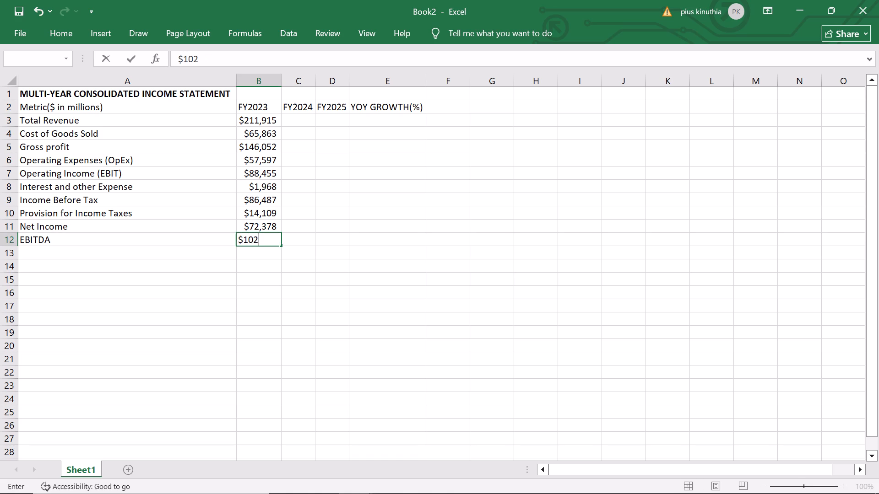
key("comma")
key("4")
type("00")
Enter $245,122 as the FY2024 Total Revenue in cell C3.
scroll(337, 209, "up", 1)
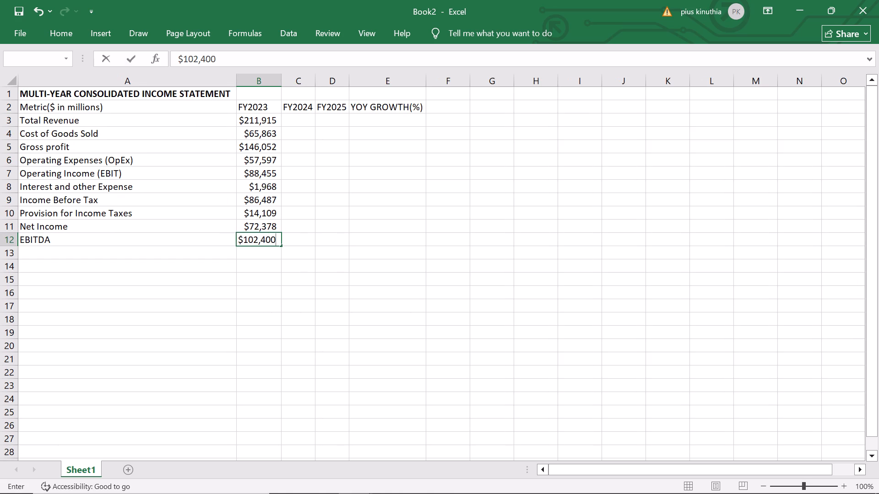
scroll(302, 178, "up", 1)
left_click(288, 121)
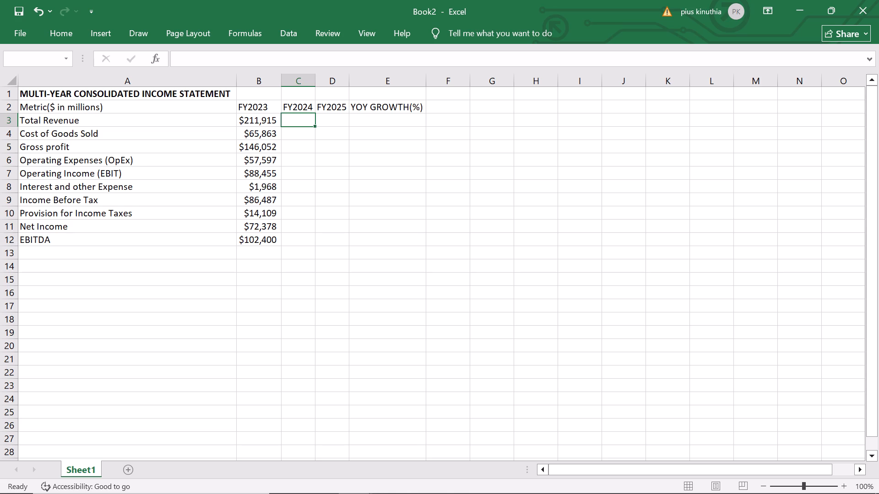
scroll(332, 162, "up", 1)
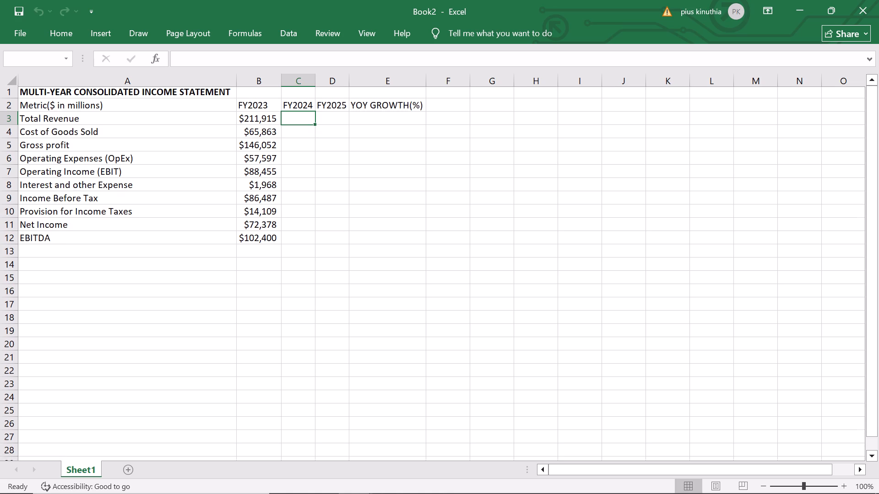
scroll(332, 162, "up", 1)
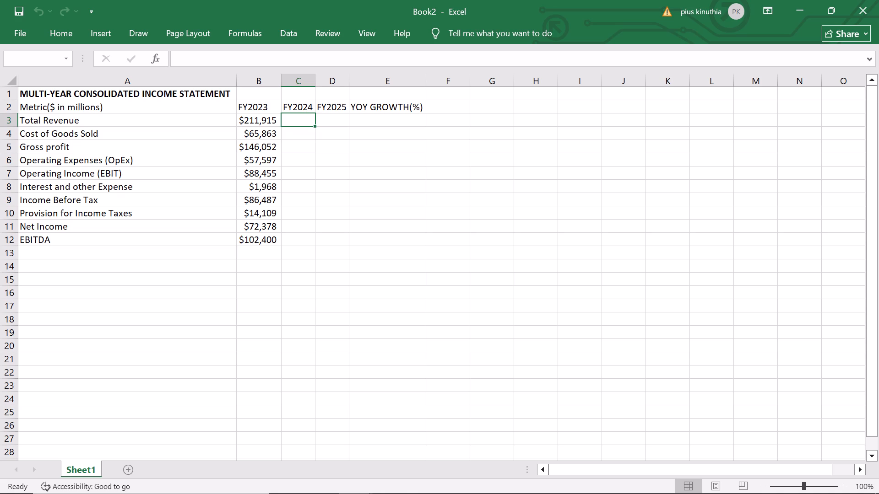
left_click(294, 122)
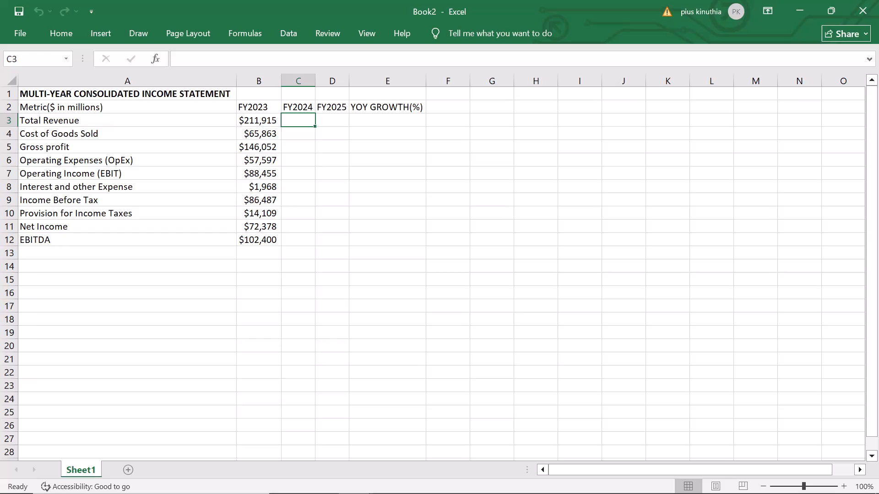
key("shift+dollar")
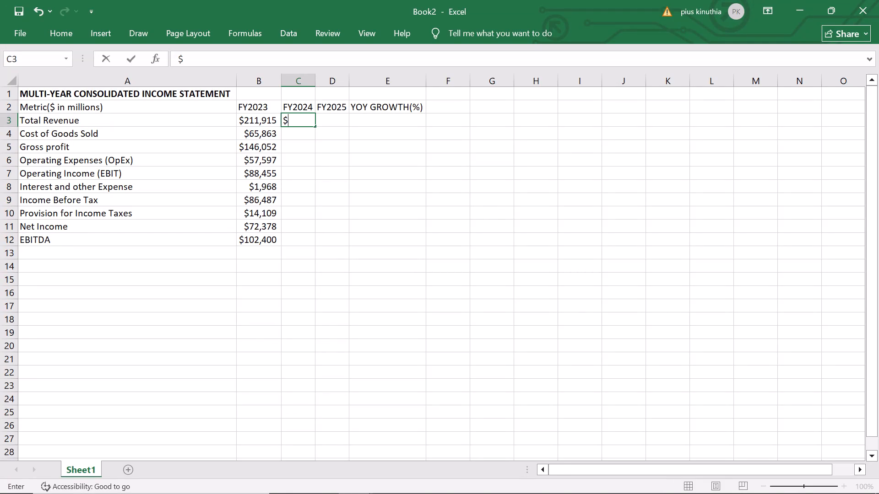
type("245")
type(",122")
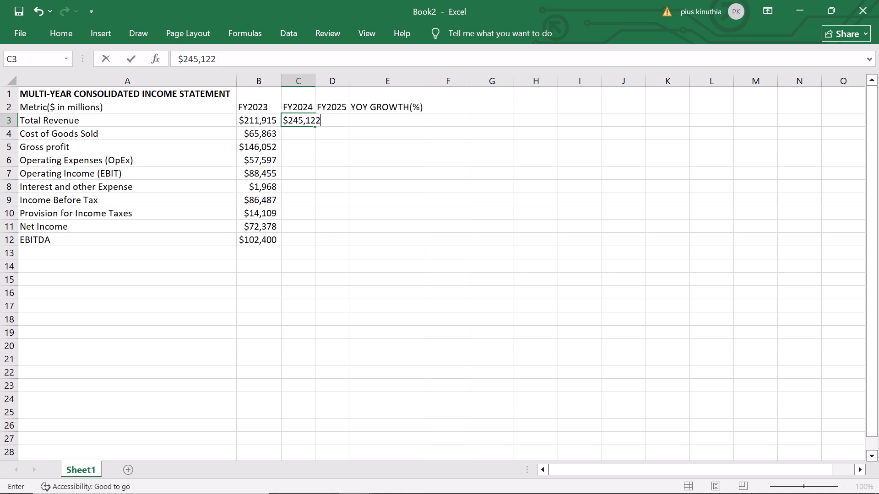
left_click(322, 120)
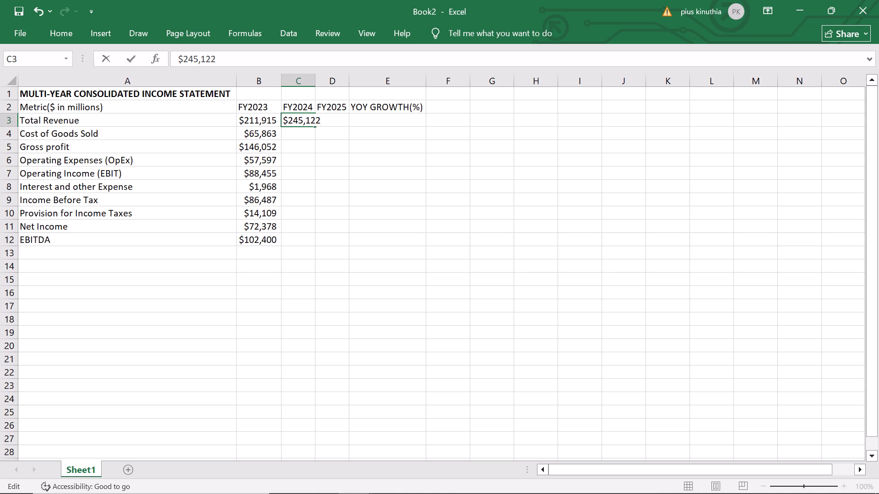
left_click(327, 120)
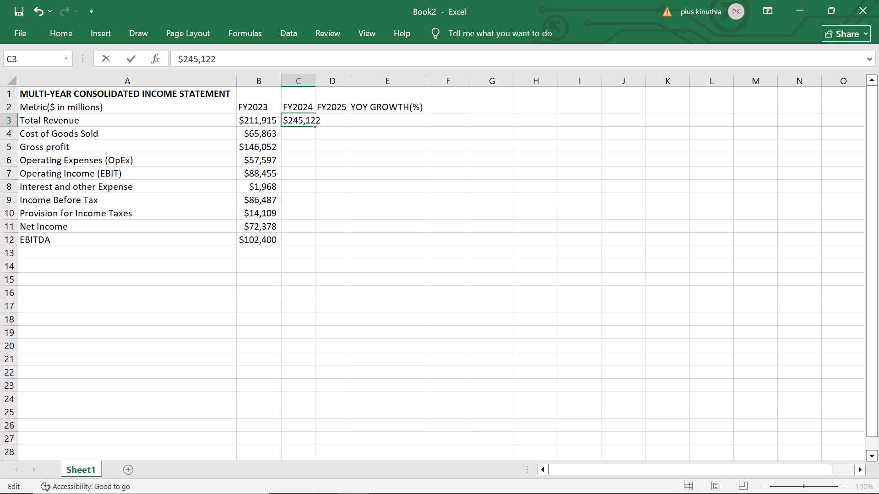
left_click(302, 121)
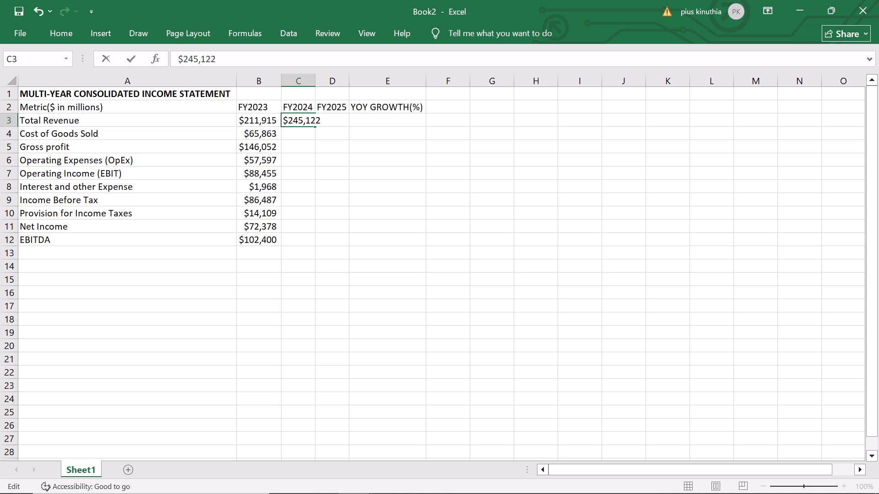
left_click(302, 98)
Enter $74,662 as the FY2024 Cost of Goods Sold in cell C4.
left_click(294, 132)
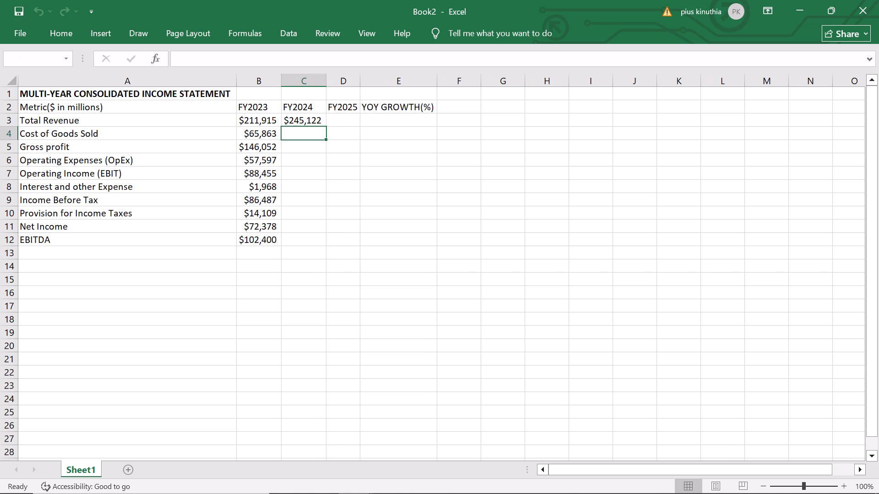
key("shift+dollar")
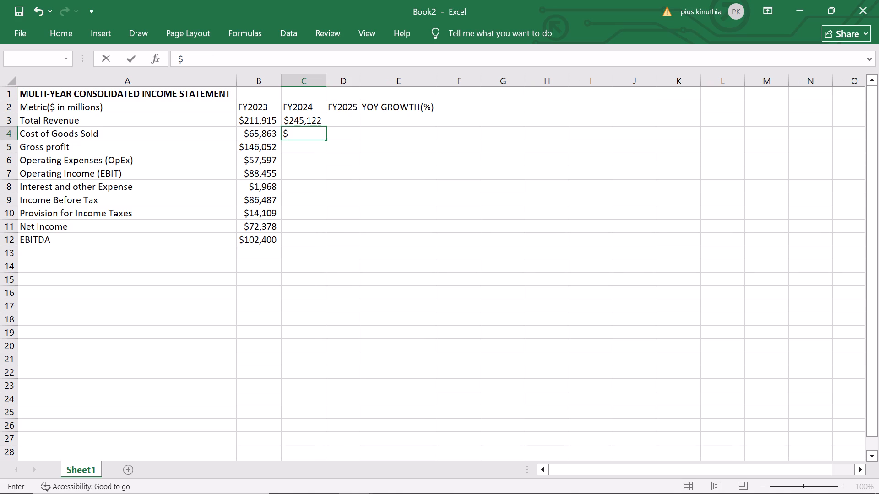
key("7")
key("4")
key("comma")
type("662")
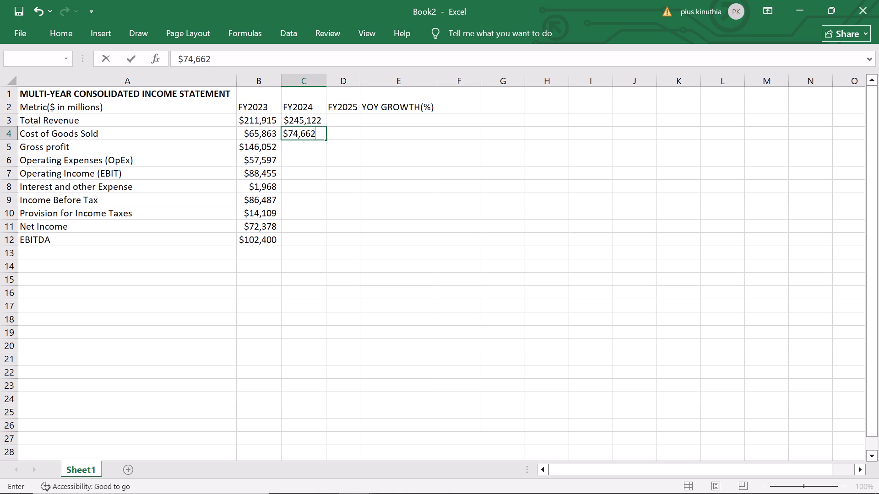
Enter $170,460 as the FY2024 Gross profit in cell C5.
left_click(299, 147)
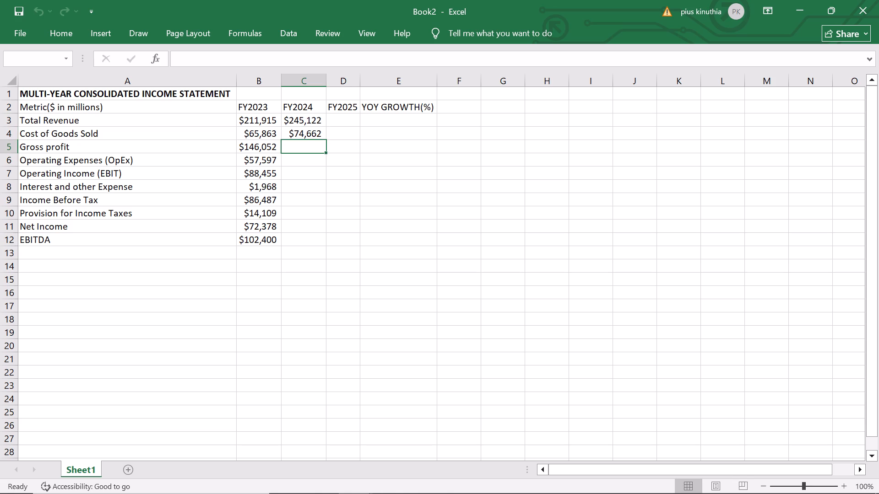
key("shift+dollar")
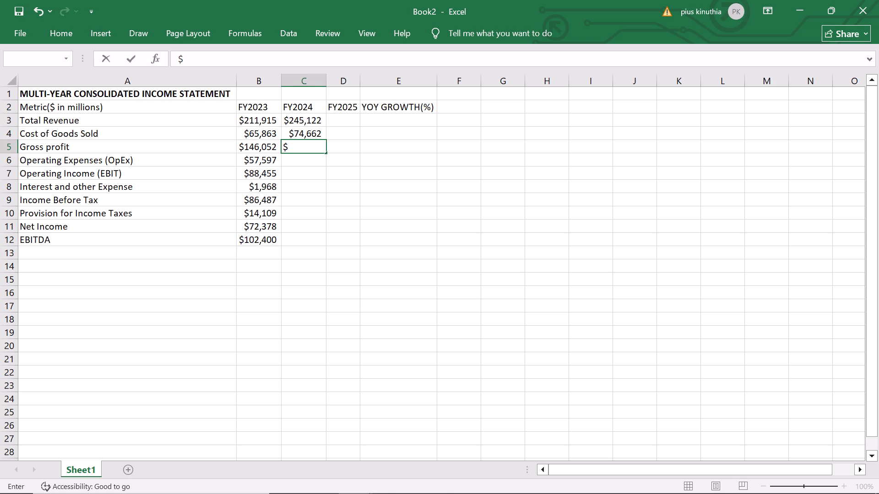
type("170")
key("comma")
type("460")
Enter $61,003 as the FY2024 Operating Expenses (OpEx) in cell C6.
left_click(301, 163)
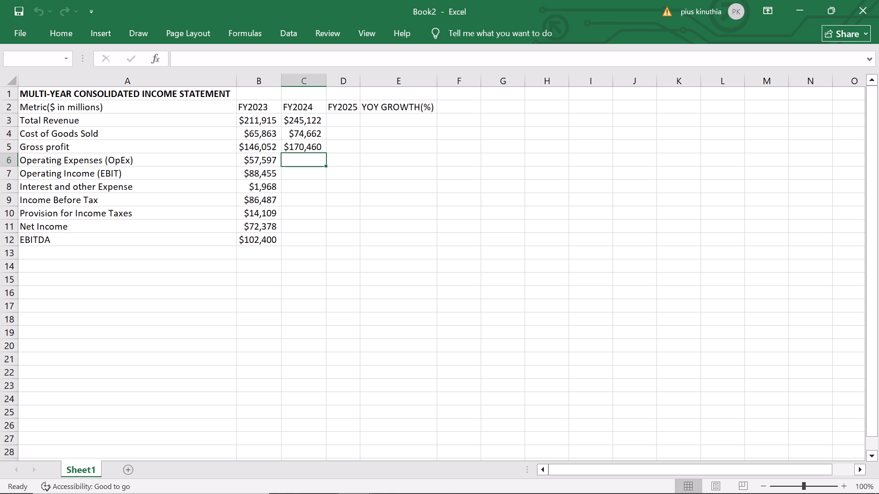
scroll(301, 163, "down", 1)
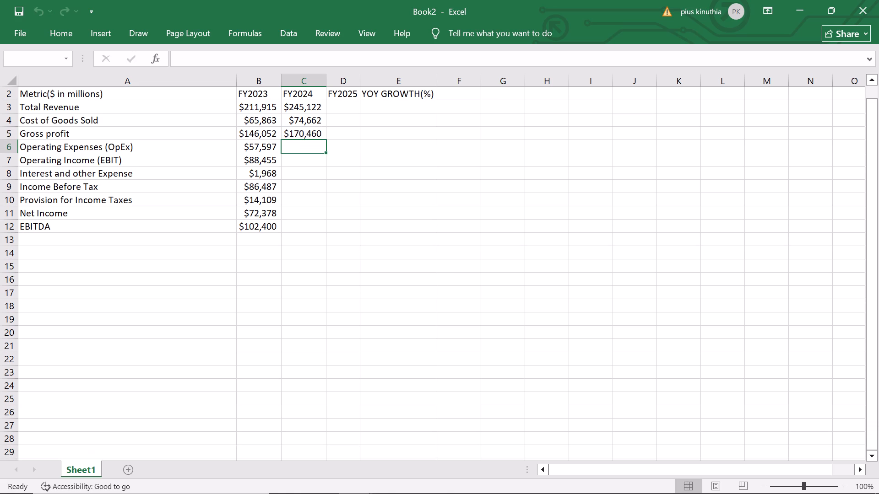
left_click(291, 151)
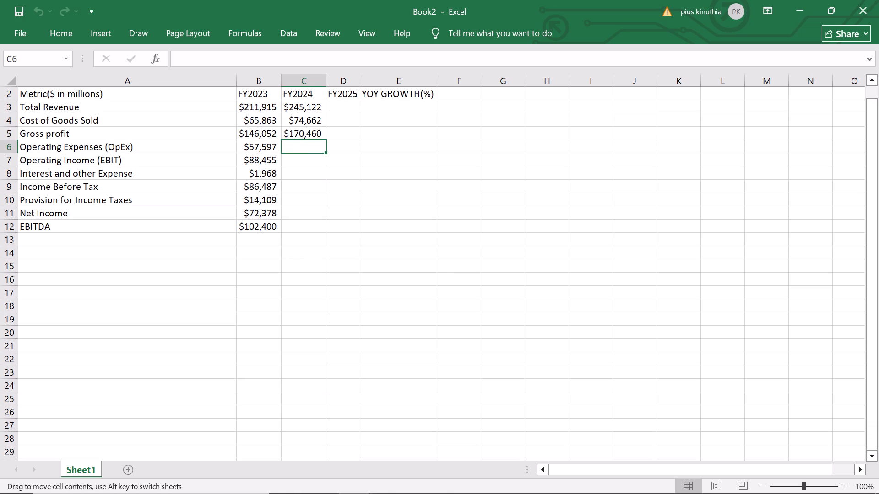
left_click(291, 147)
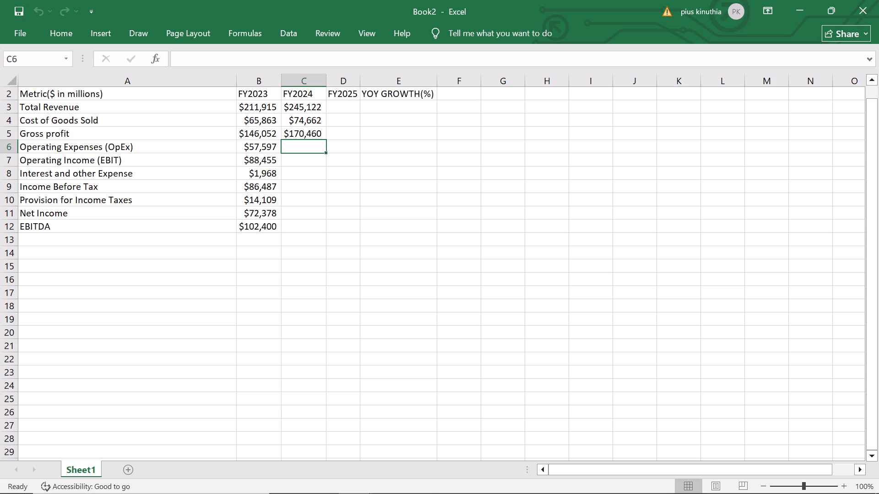
key("shift+dollar")
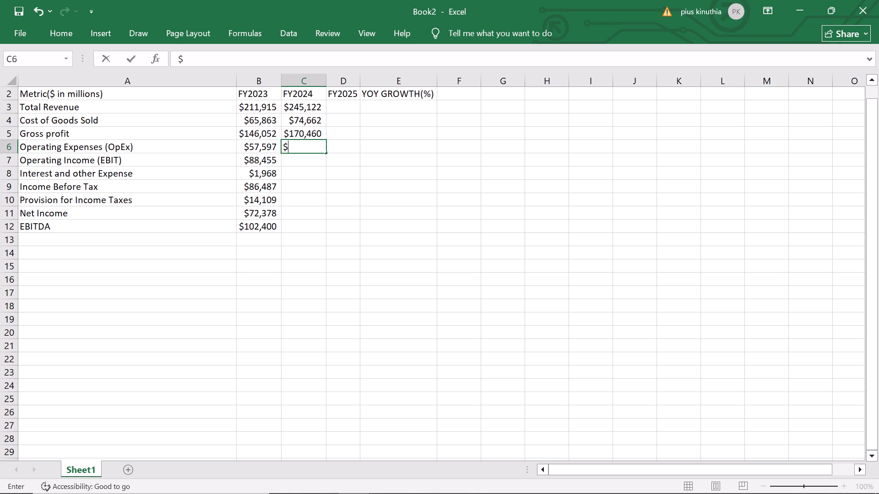
key("6")
key("1")
type("003")
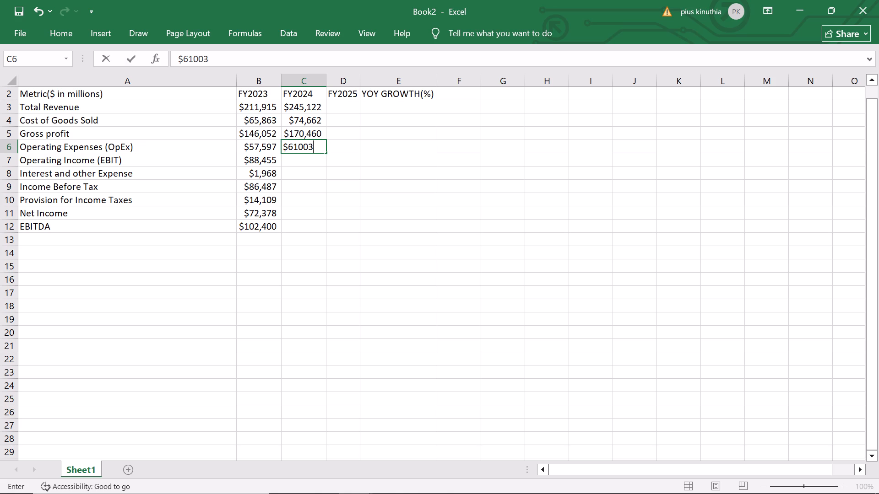
left_click(297, 150)
key("comma")
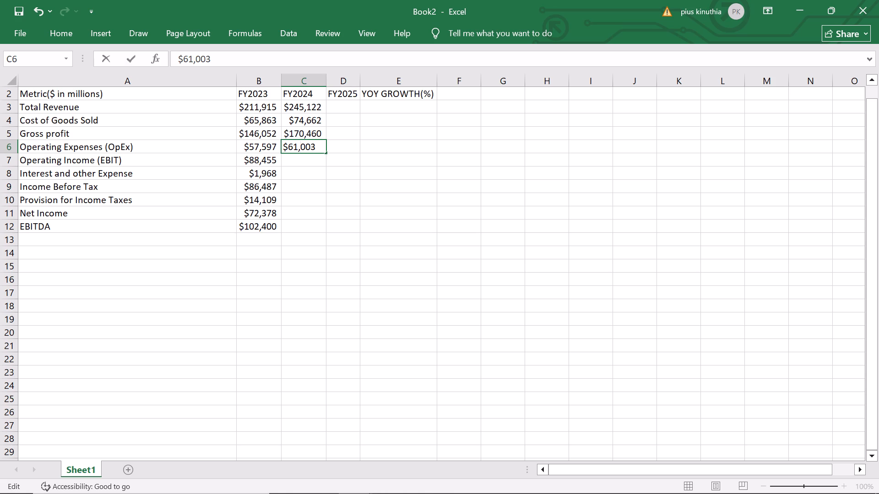
Enter $109,457 as the FY2024 Operating Income (EBIT) in cell C7.
left_click(313, 161)
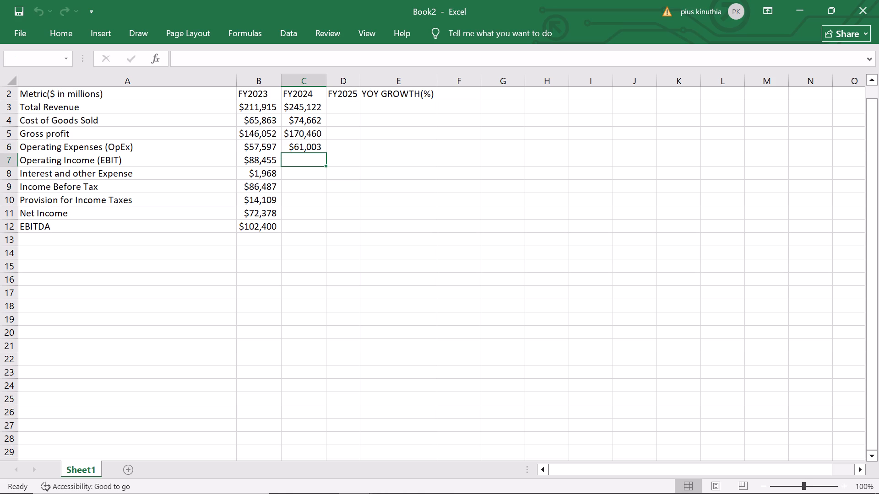
key("shift+dollar")
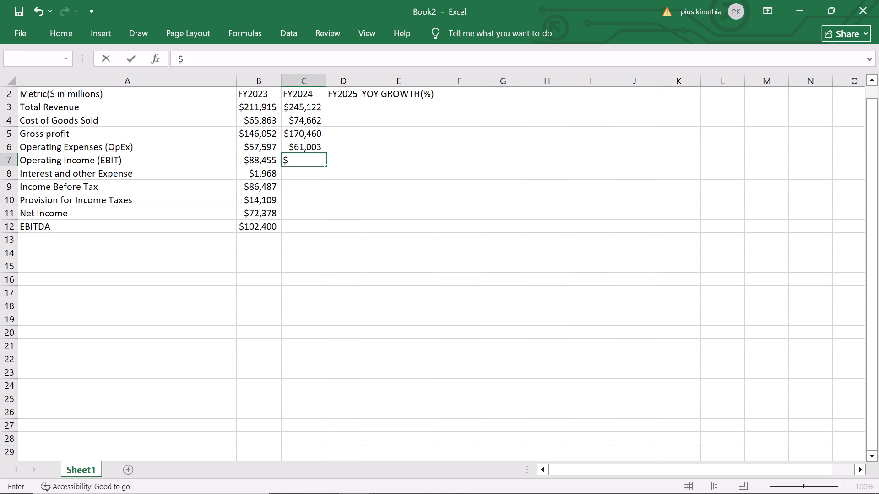
type("109")
key("comma")
type("457")
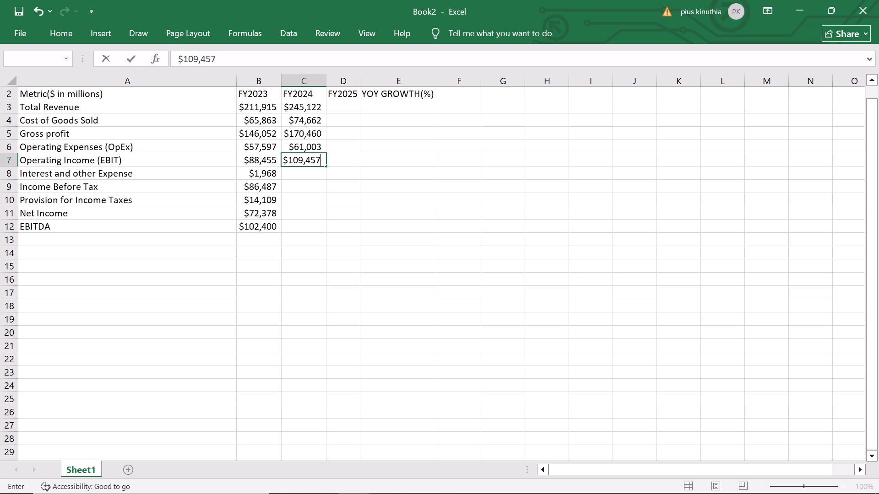
Enter $1,550 as the FY2024 Interest and other Expense in cell C8.
left_click(310, 173)
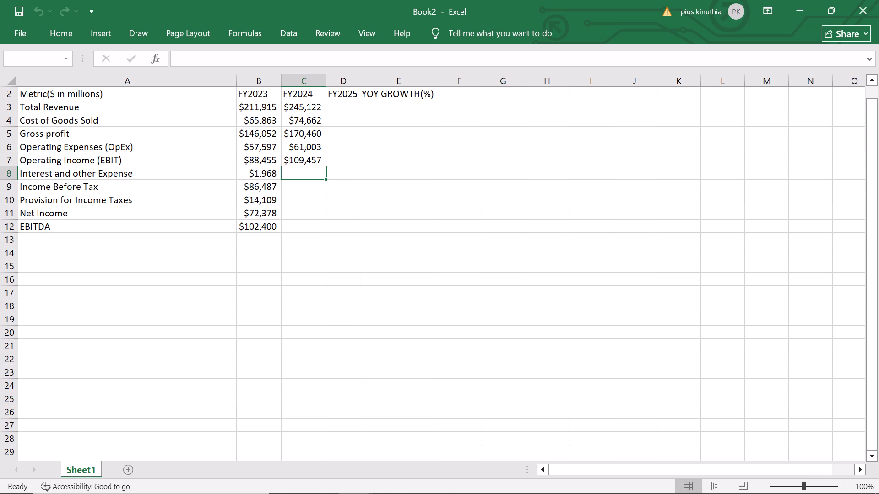
key("shift+dollar")
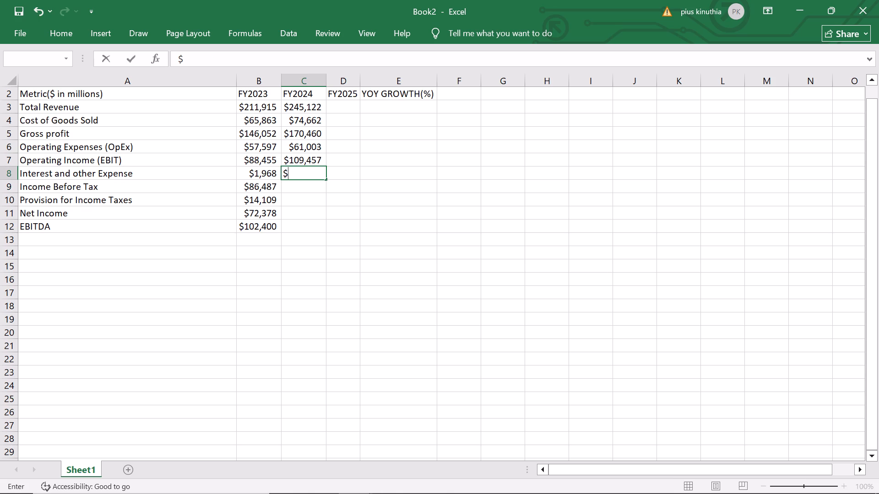
key("1")
type("55")
key("0")
Enter $107,907 as the FY2024 Income Before Tax in cell C9.
left_click(299, 185)
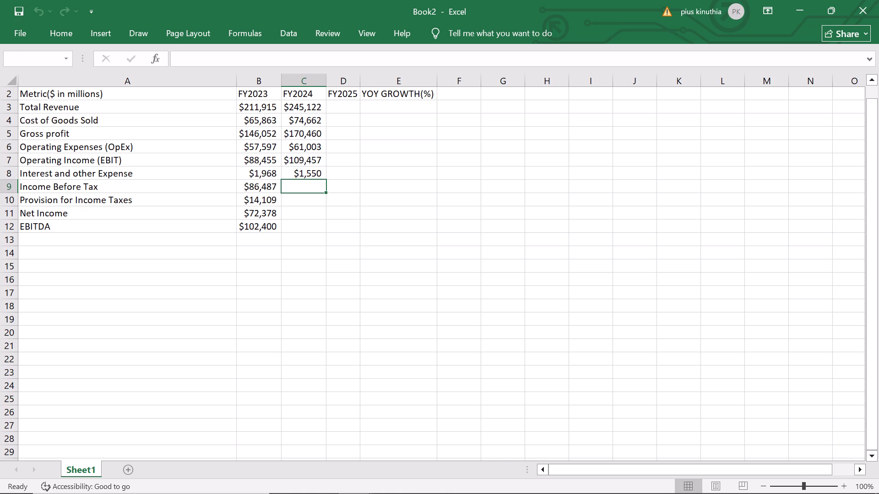
key("shift+dollar")
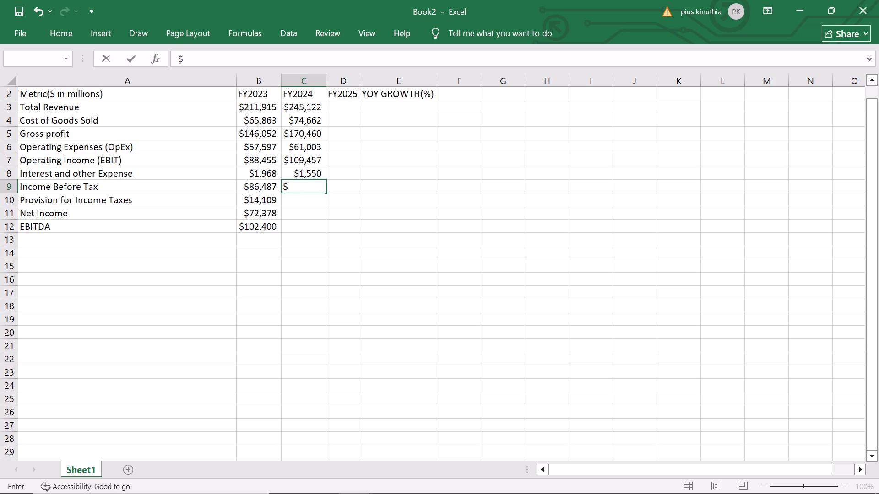
type("107")
key("comma")
type("907")
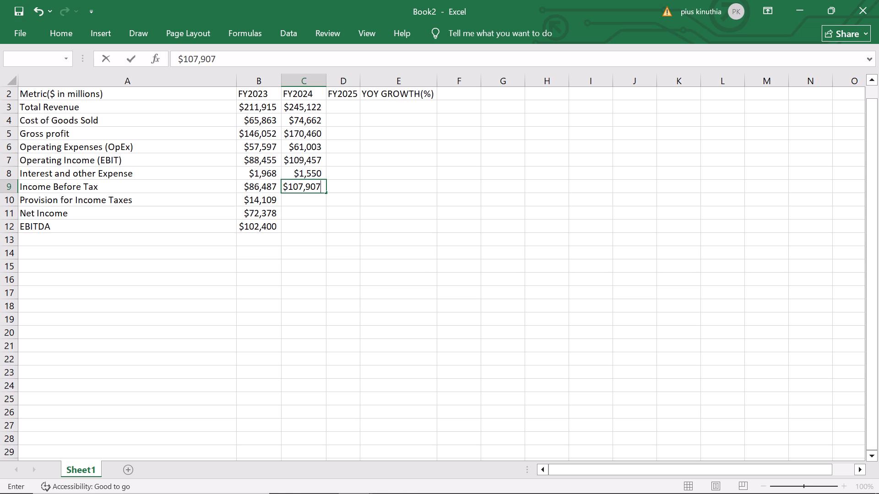
left_click(312, 202)
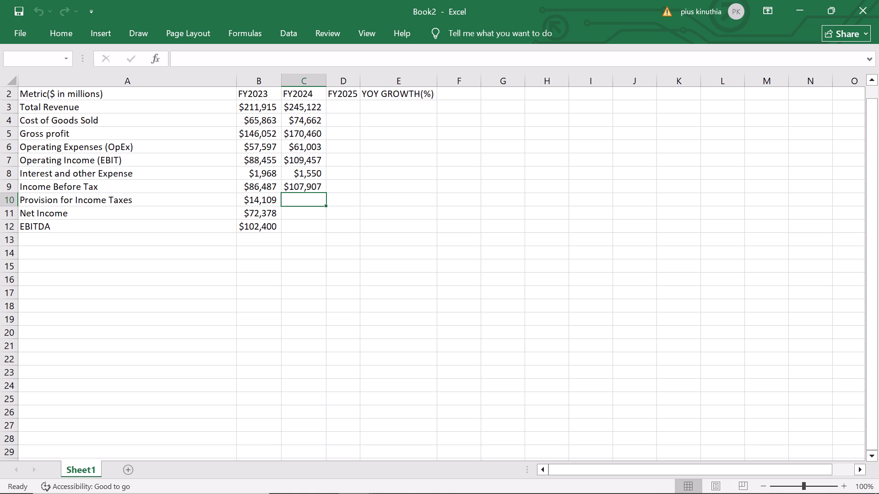
Enter $19,771 as the FY2024 Provision for Income Taxes in cell C10.
left_click(301, 203)
key("shift+dollar")
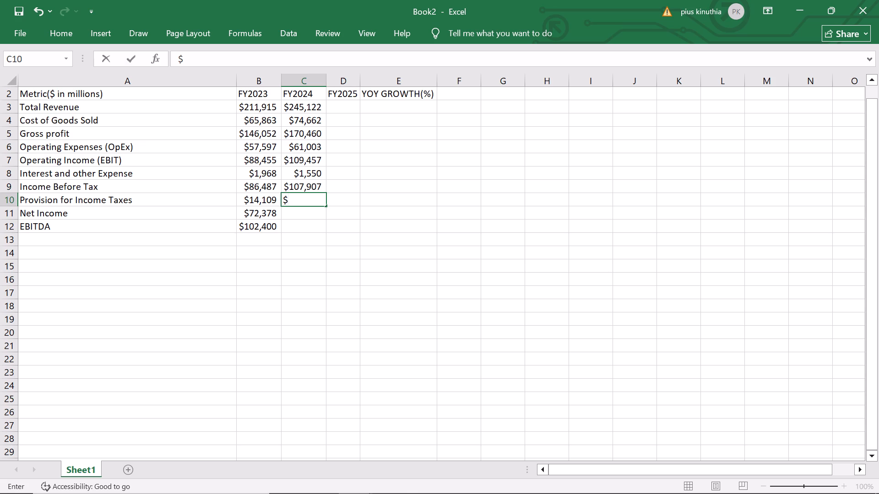
key("1")
type("9771")
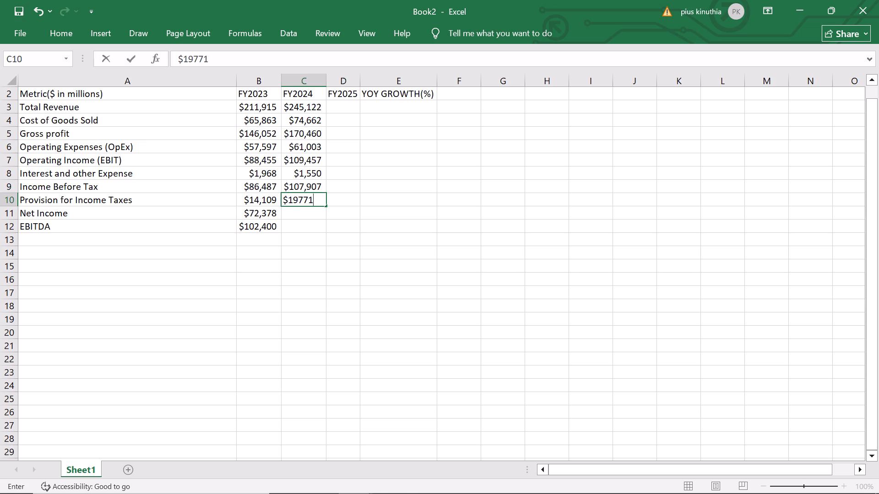
left_click(310, 220)
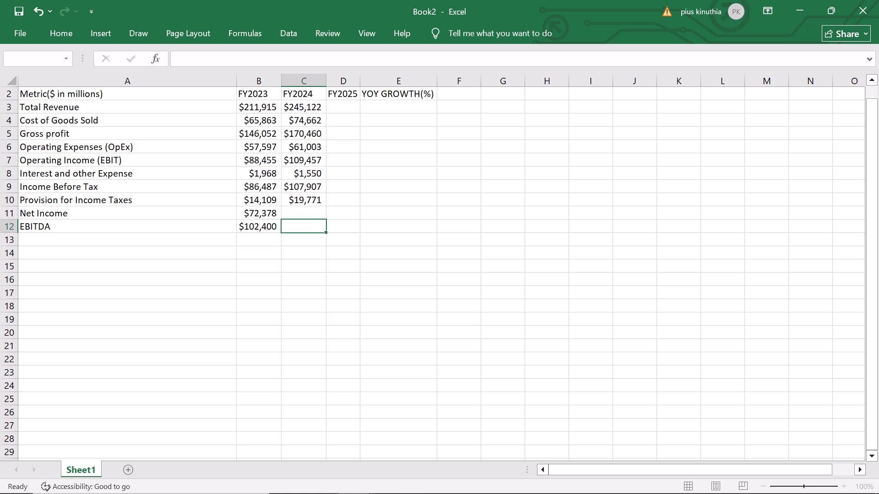
Enter $88,136 as the FY2024 Net Income in cell C11.
left_click(308, 211)
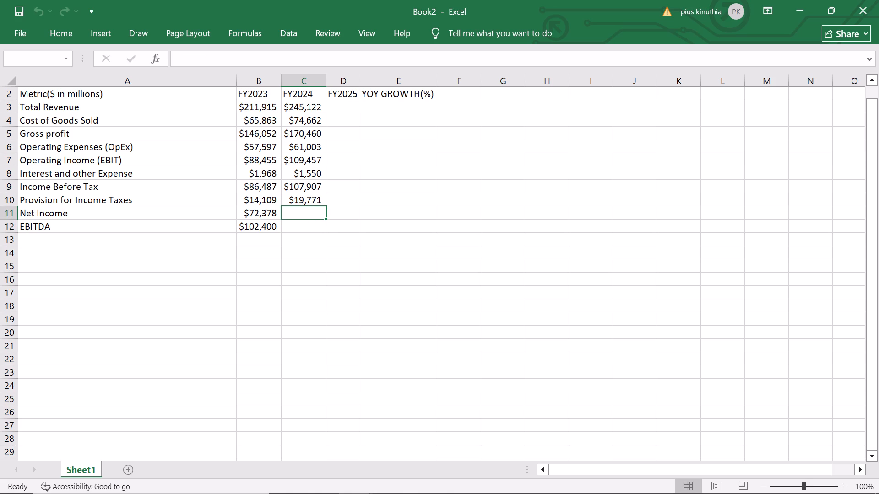
key("shift+dollar")
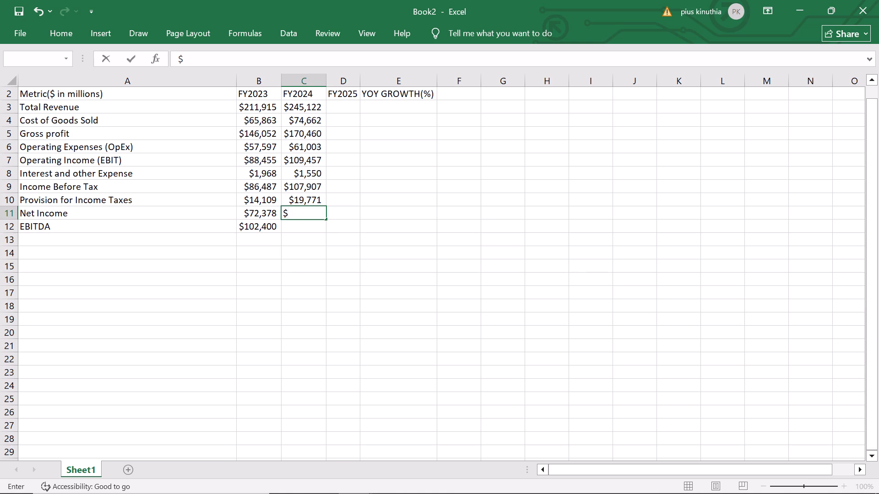
type("88")
type(",136")
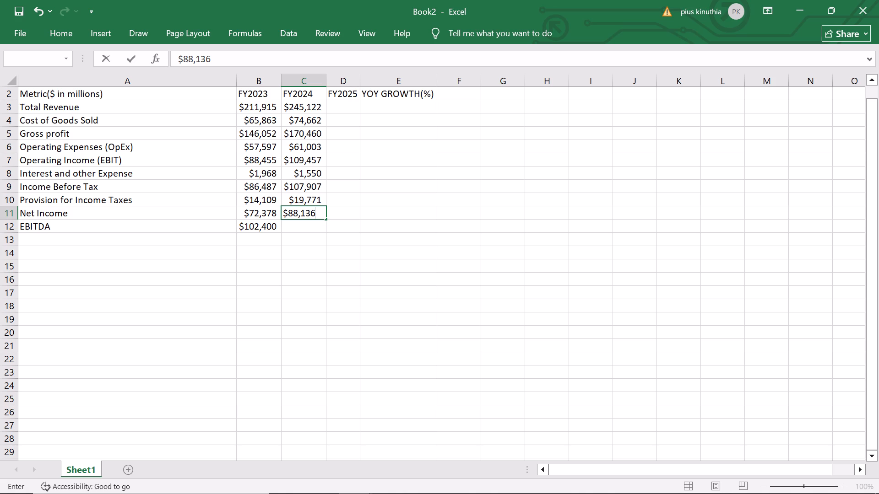
Enter $126,800 as the FY2024 EBITDA in cell C12.
left_click(300, 231)
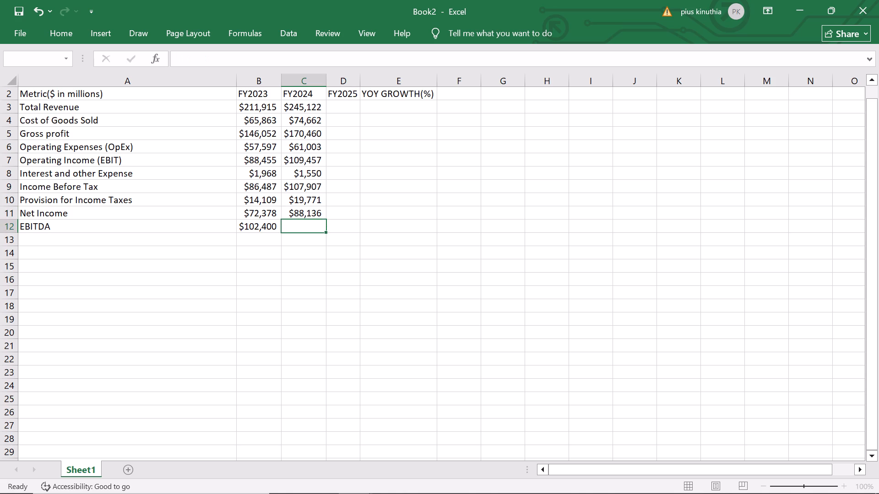
key("shift+dollar")
type("126")
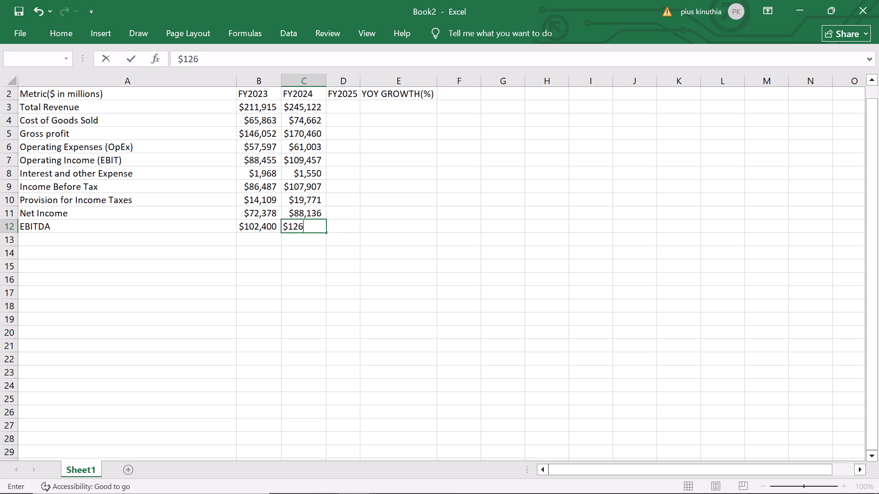
key("comma")
type("800")
Enter $281,724 as the FY2025 Total Revenue in cell D3.
scroll(360, 170, "up", 1)
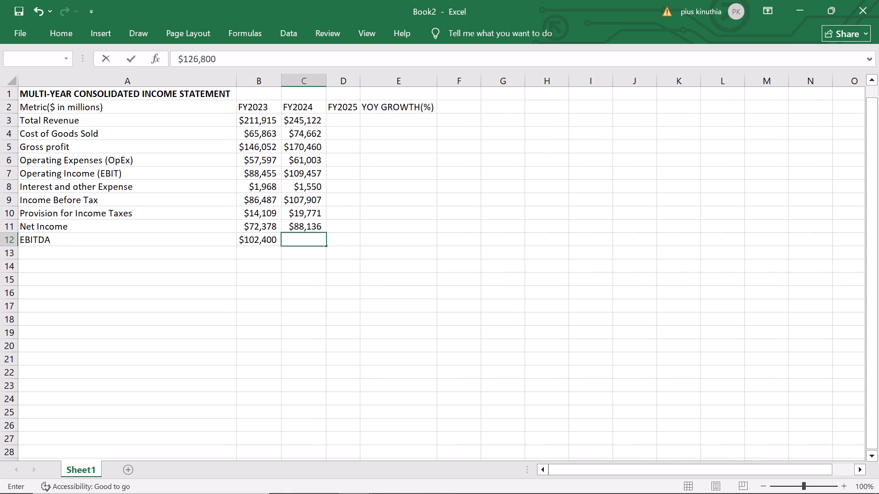
left_click(336, 120)
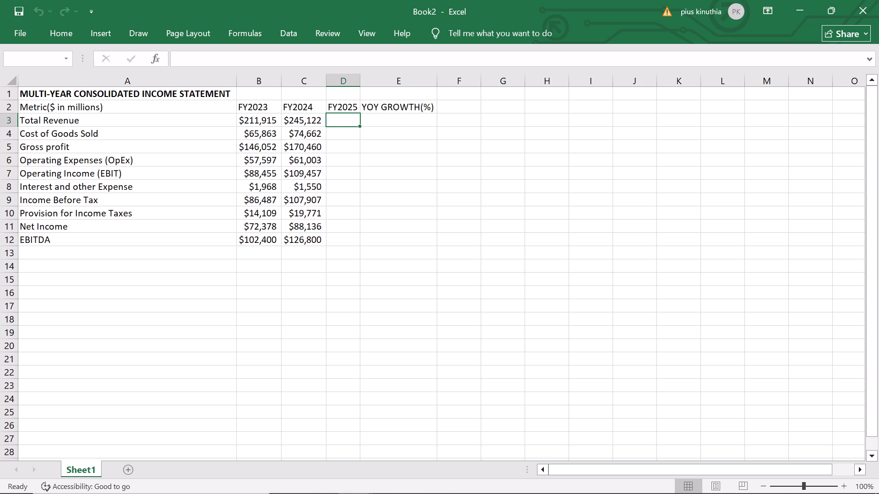
key("shift+dollar")
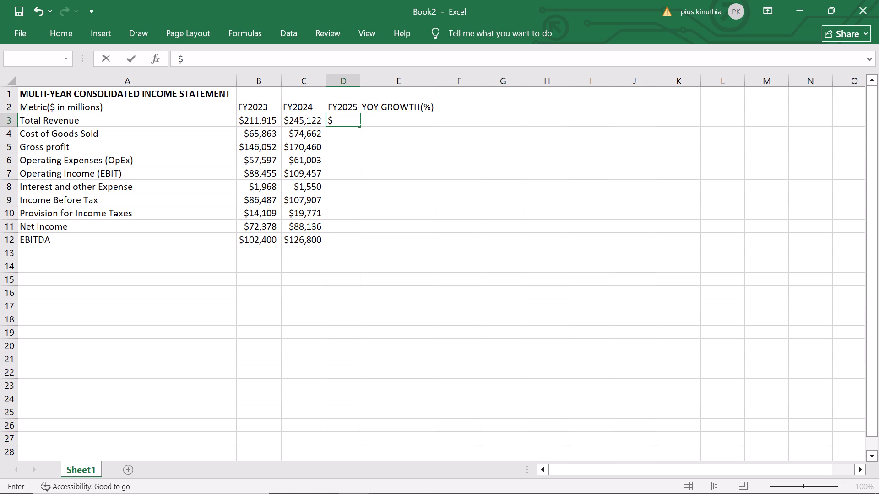
key("2")
key("8")
key("1")
key("comma")
key("7")
type("24")
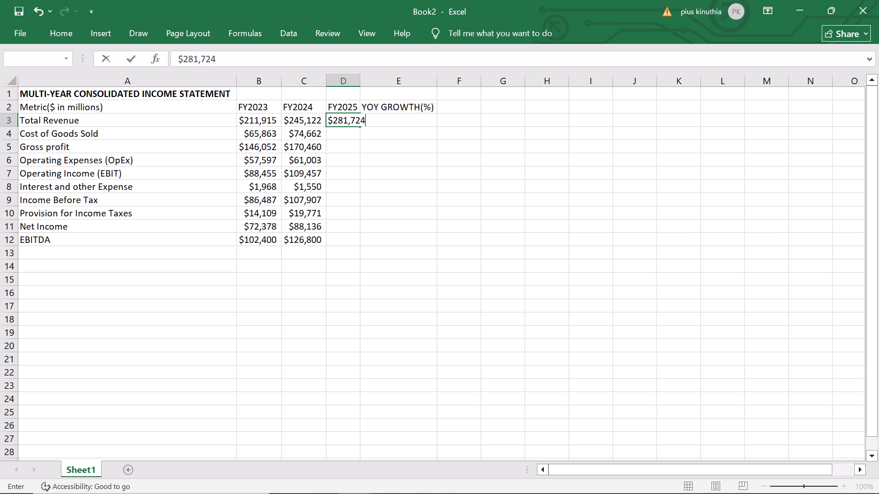
left_click(348, 97)
Enter $84,320 as the FY2025 Cost of Goods Sold in cell D4.
left_click(345, 135)
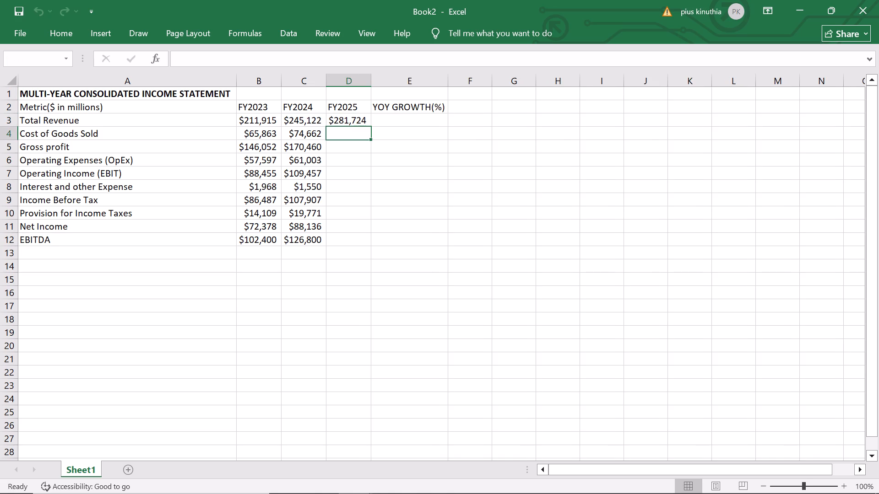
key("shift+dollar")
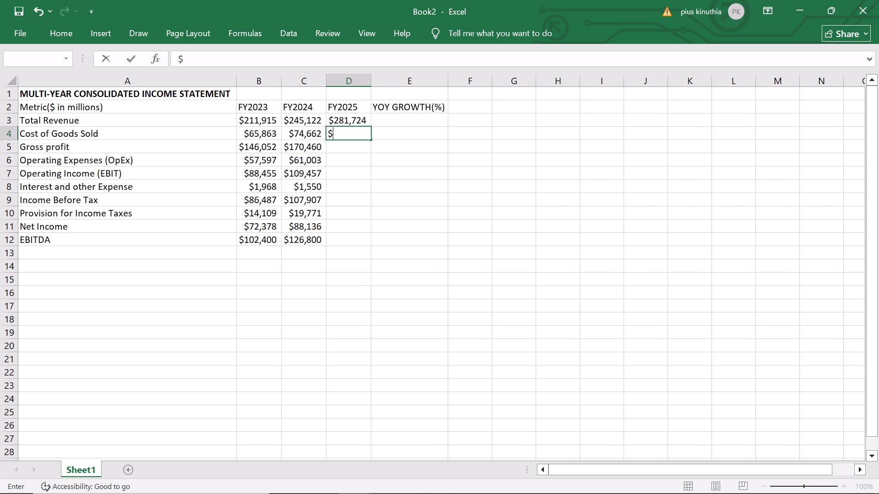
type("84")
key("comma")
type("320")
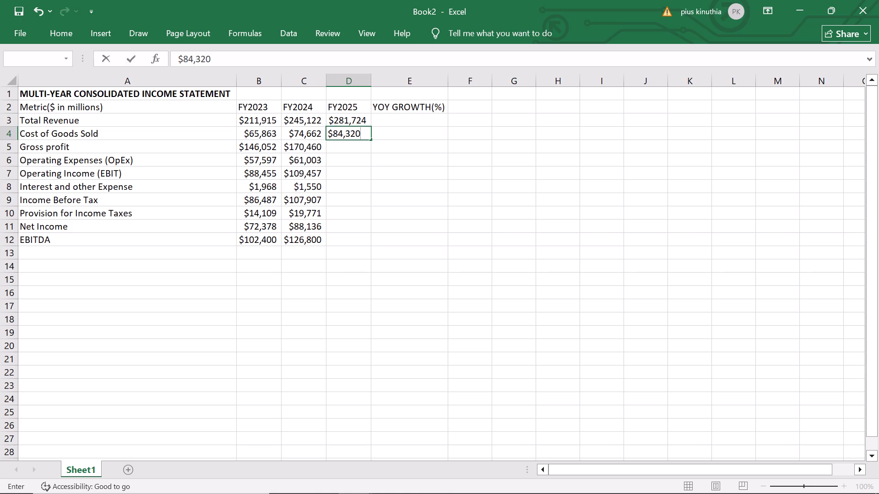
Enter $197,404 as the FY2025 Gross profit in cell D5.
left_click(347, 148)
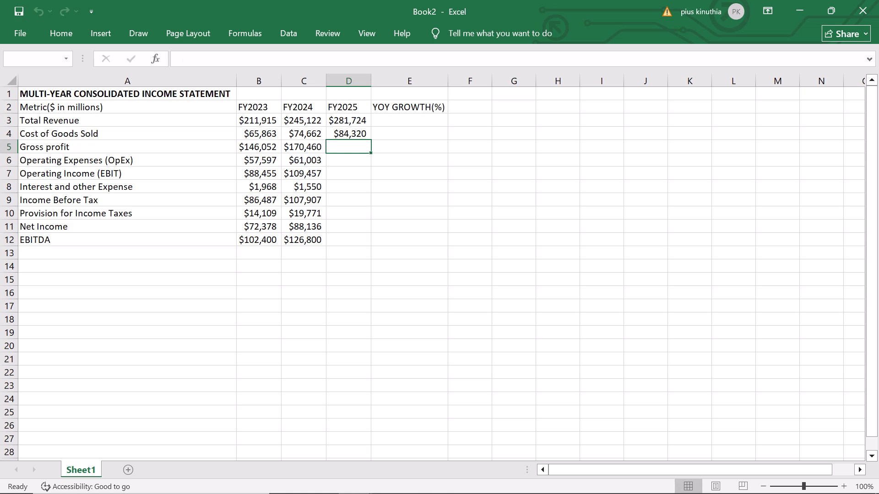
key("shift+dollar")
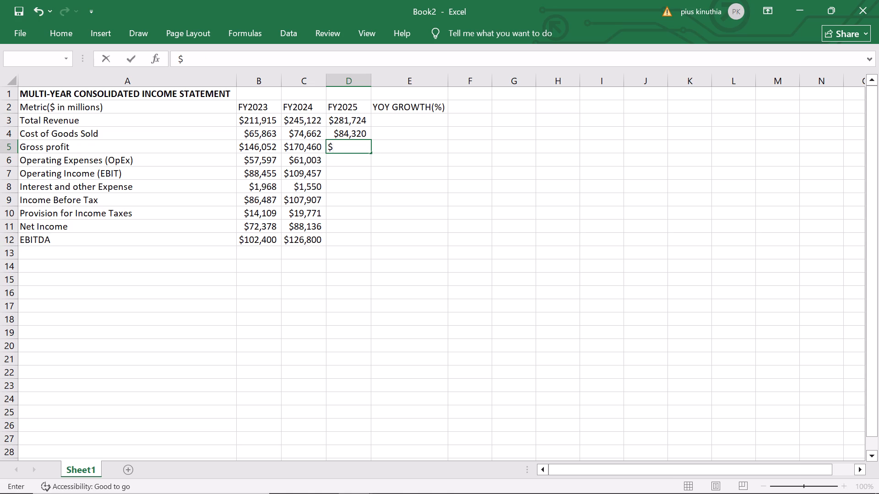
type("19")
key("7")
key("comma")
type("404")
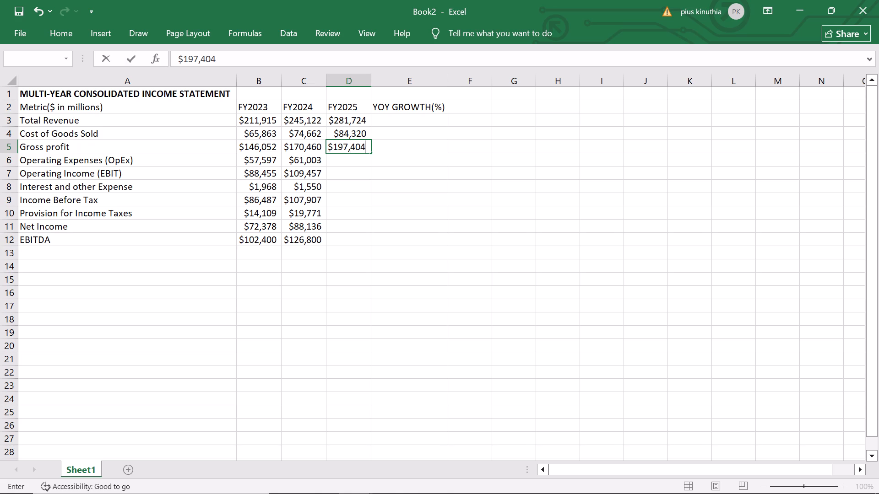
Enter $66,950 as the FY2025 Operating Expenses (OpEx) in cell D6.
left_click(353, 162)
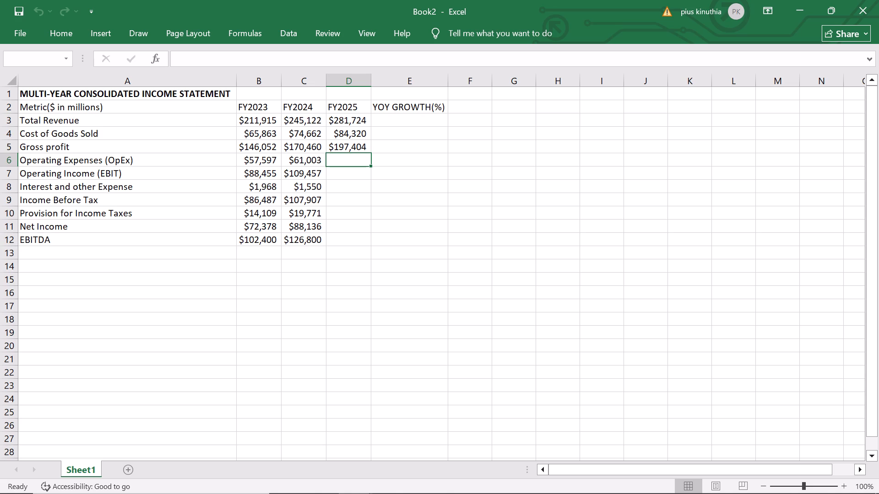
key("shift+dollar")
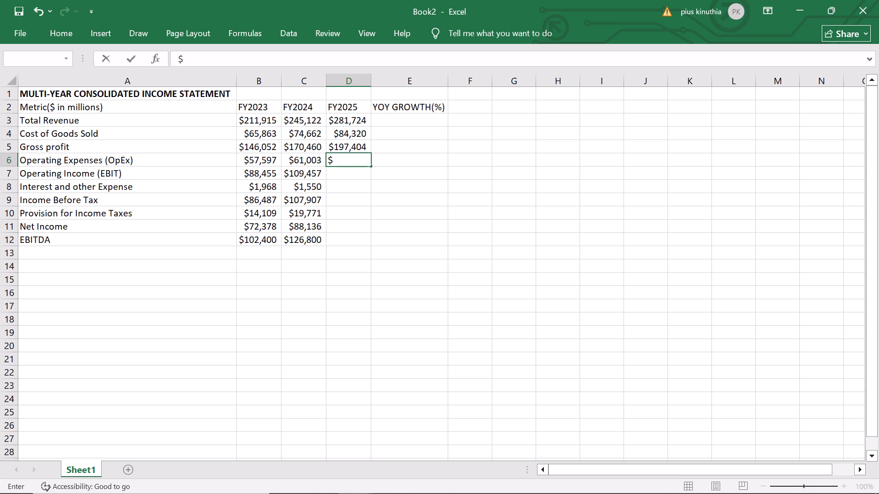
type("66")
type(",950")
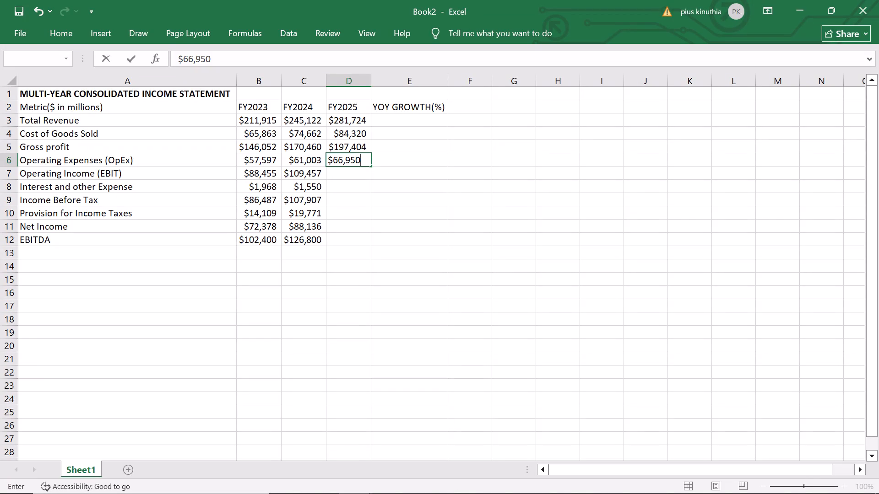
Enter $130,454 as the FY2025 Operating Income (EBIT) in cell D7.
left_click(352, 176)
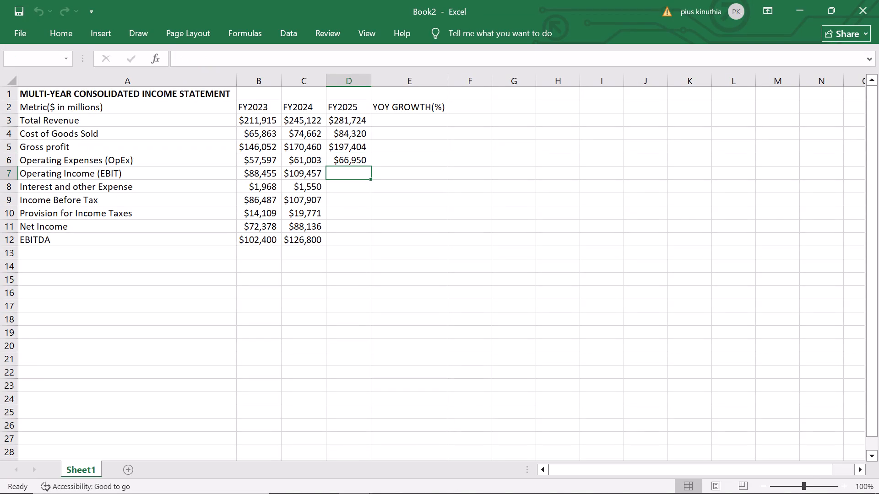
key("shift+dollar")
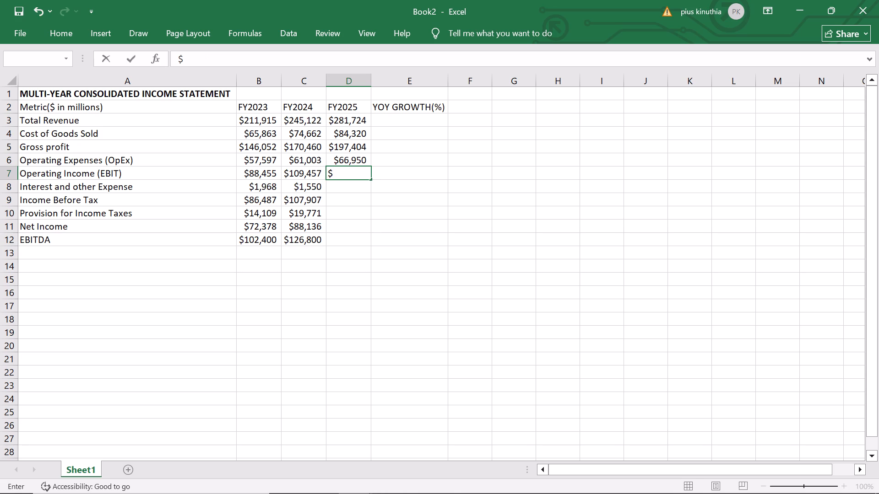
key("1")
key("3")
key("0")
key("comma")
type("454")
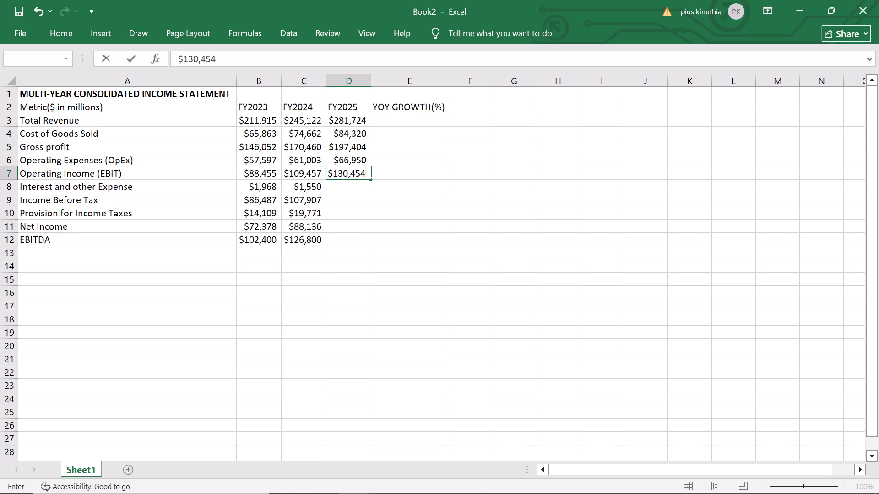
Enter $1200 as the FY2025 Interest and other Expense in cell D8.
left_click(342, 188)
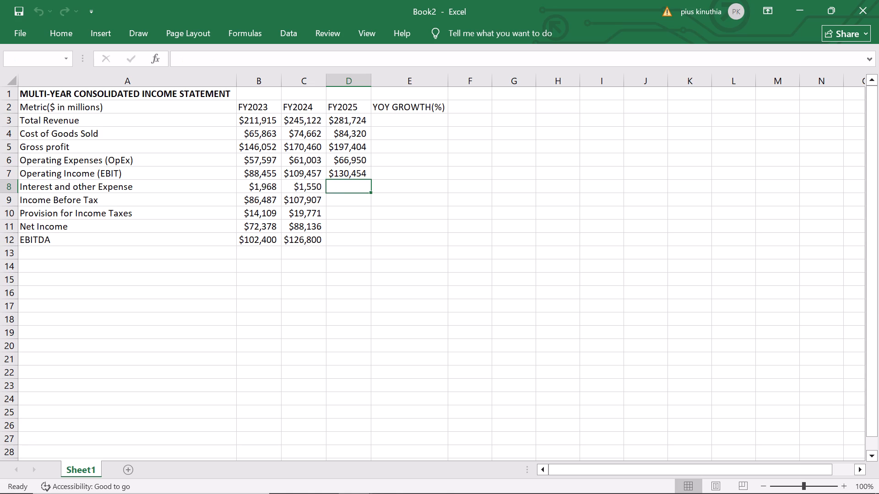
key("shift+dollar")
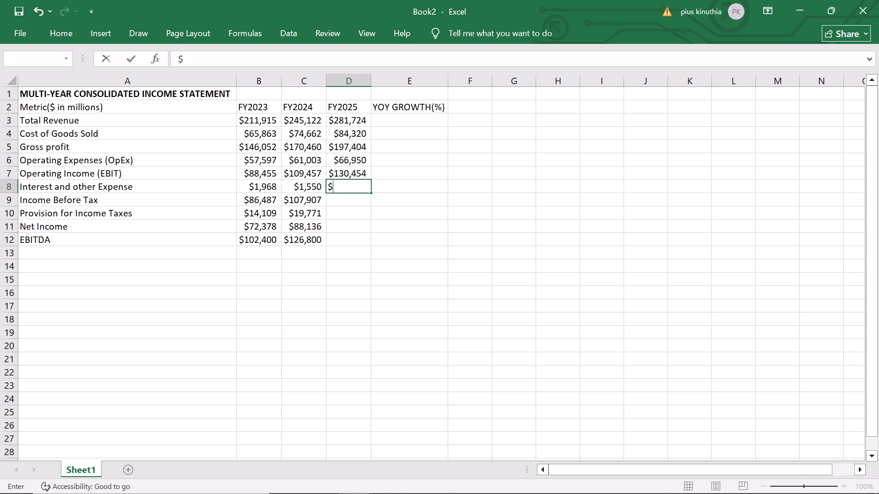
key("1")
key("2")
type("00")
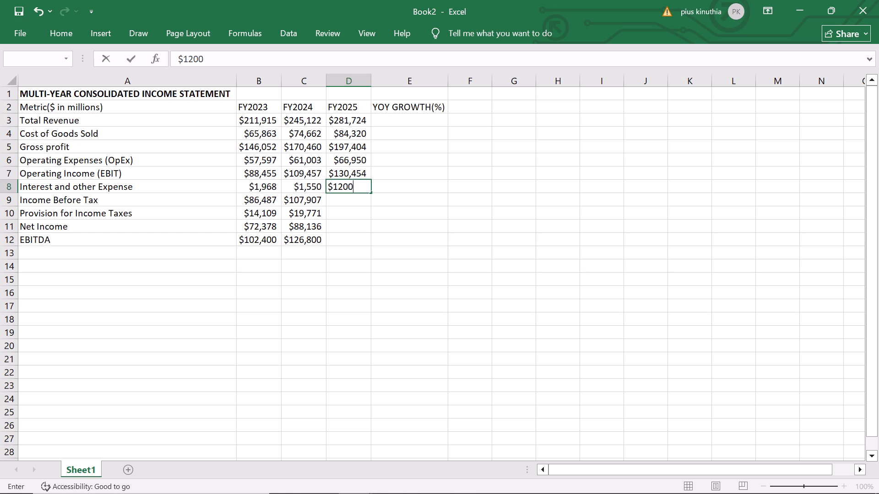
Enter $129,254 as the FY2025 Income Before Tax in cell D9.
left_click(337, 201)
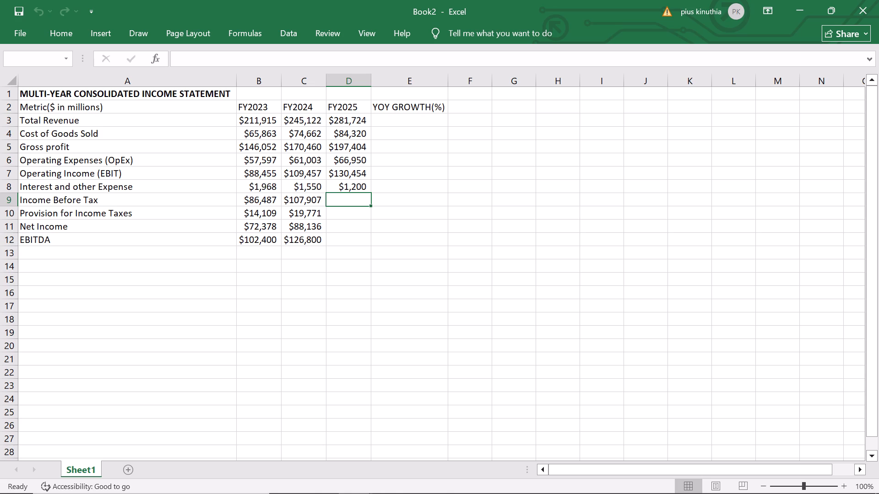
key("shift+dollar")
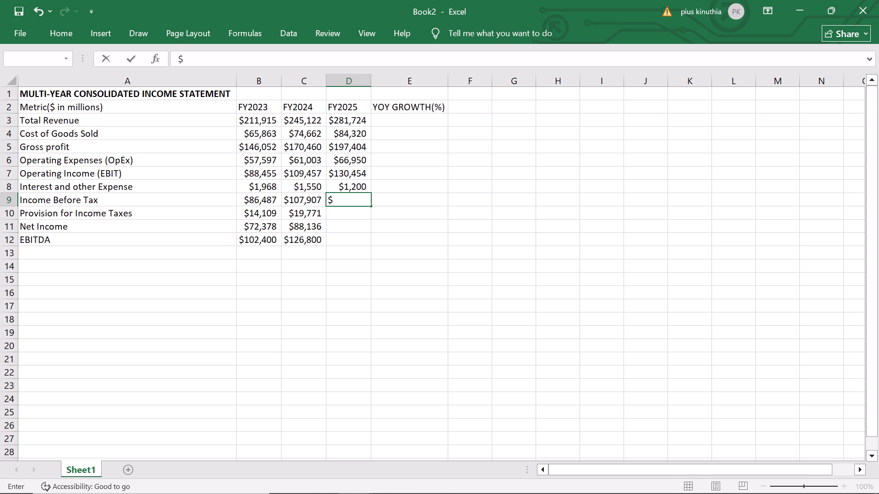
type("129")
key("comma")
type("254")
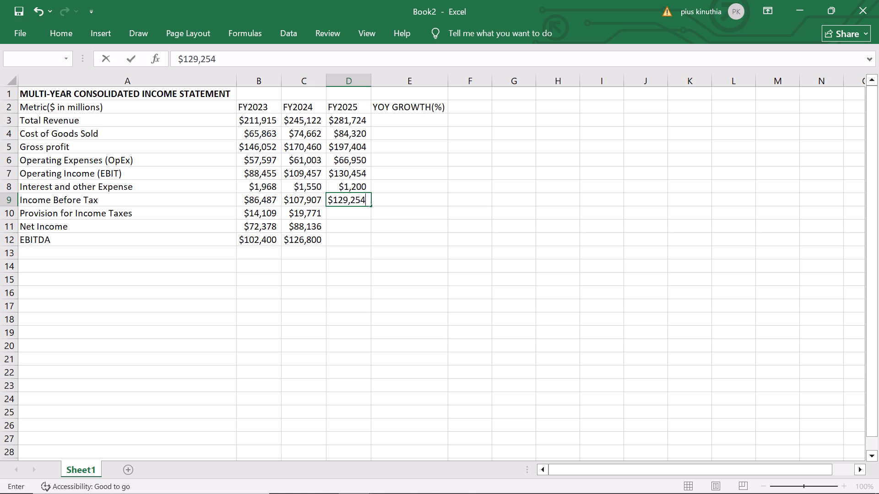
Enter $23,200 as the FY2025 Provision for Income Taxes in cell D10.
left_click(349, 213)
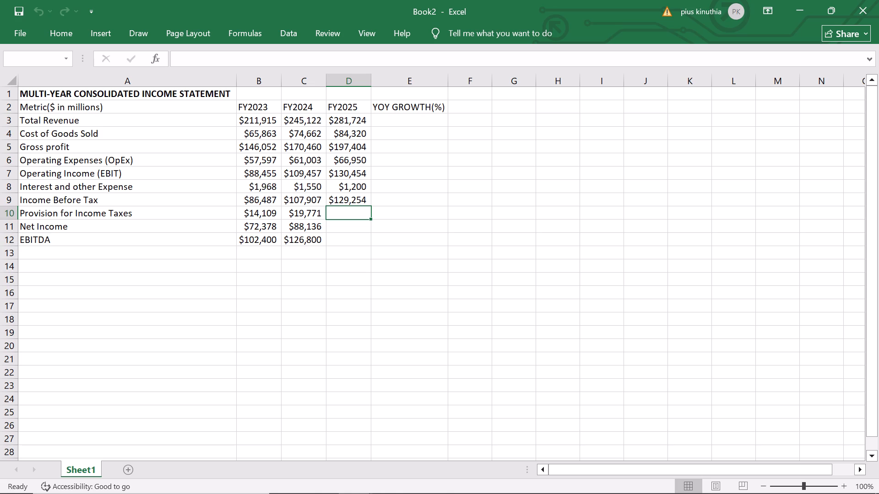
key("shift+dollar")
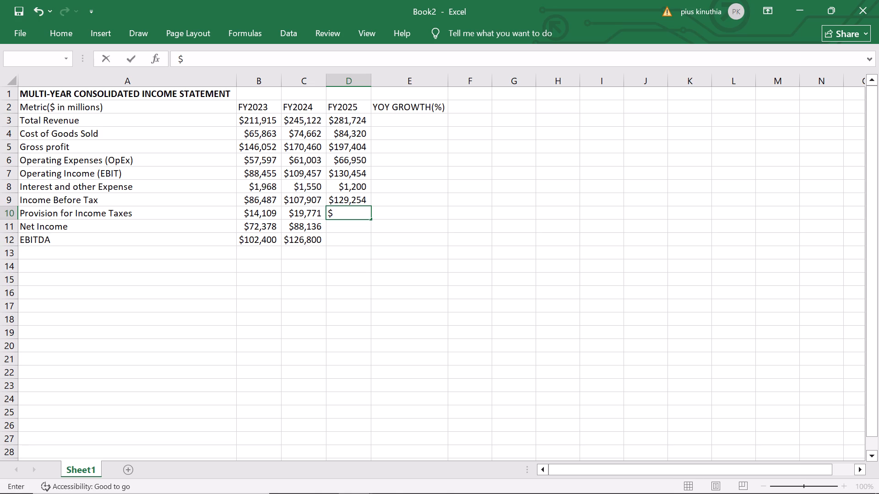
type("23")
key("comma")
type("200")
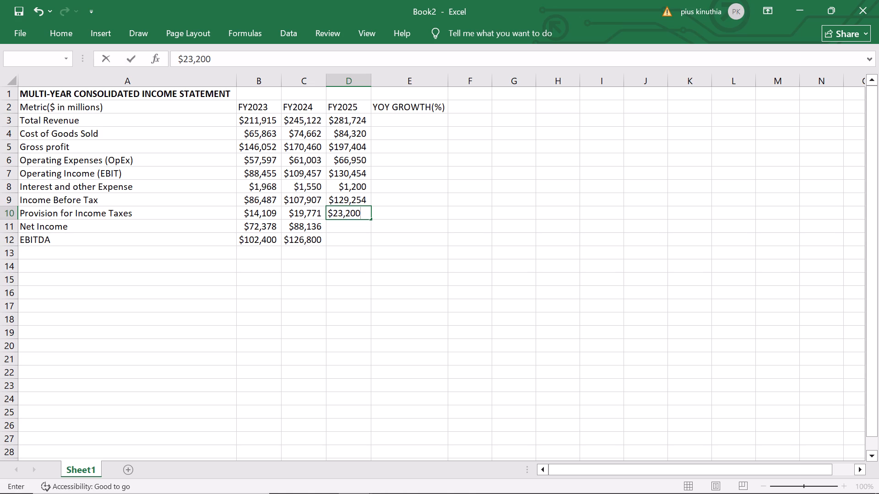
Enter $106,054 as the FY2025 Net Income in cell D11.
left_click(350, 227)
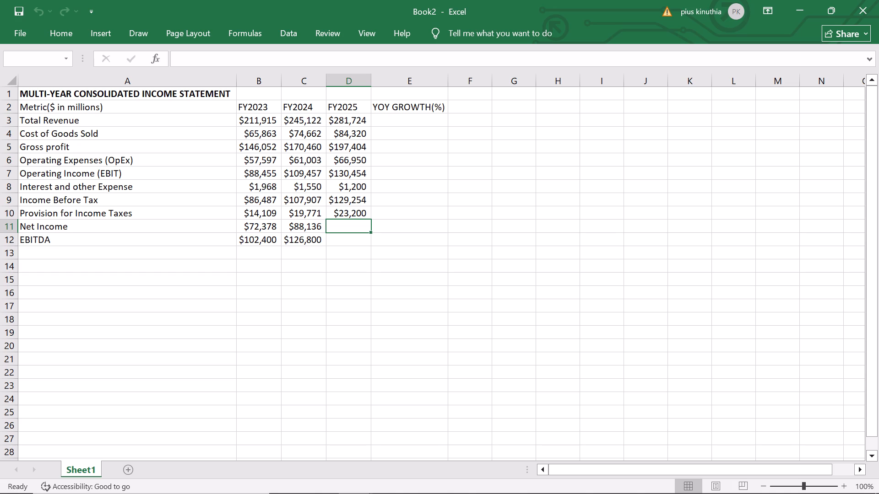
left_click(348, 227)
key("shift+dollar")
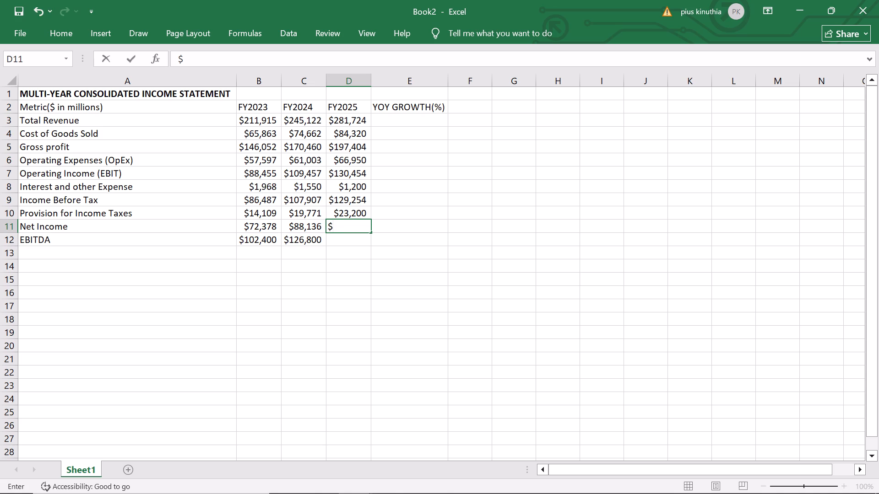
type("106")
key("comma")
key("0")
type("54")
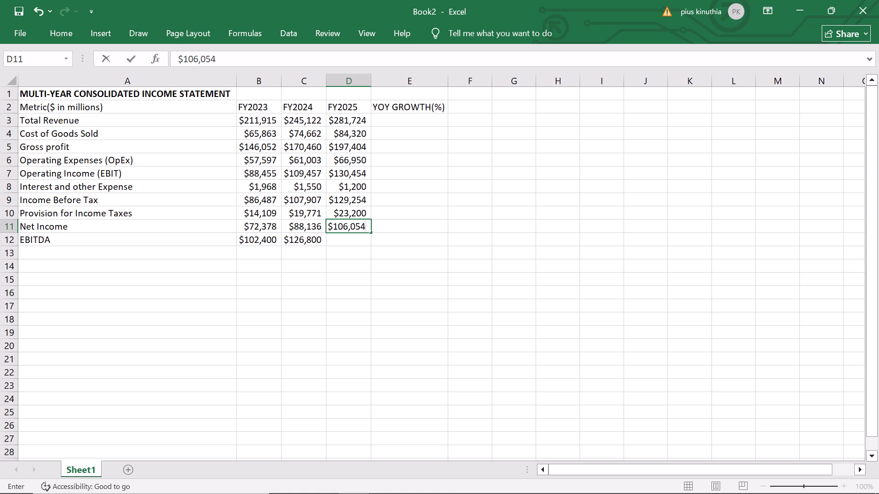
Enter $150,700 as the FY2025 EBITDA in cell D12.
left_click(344, 242)
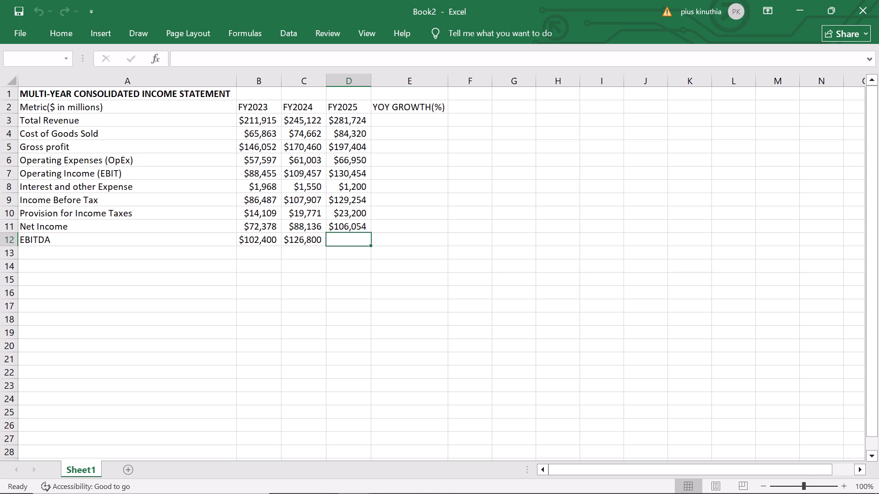
key("shift+dollar")
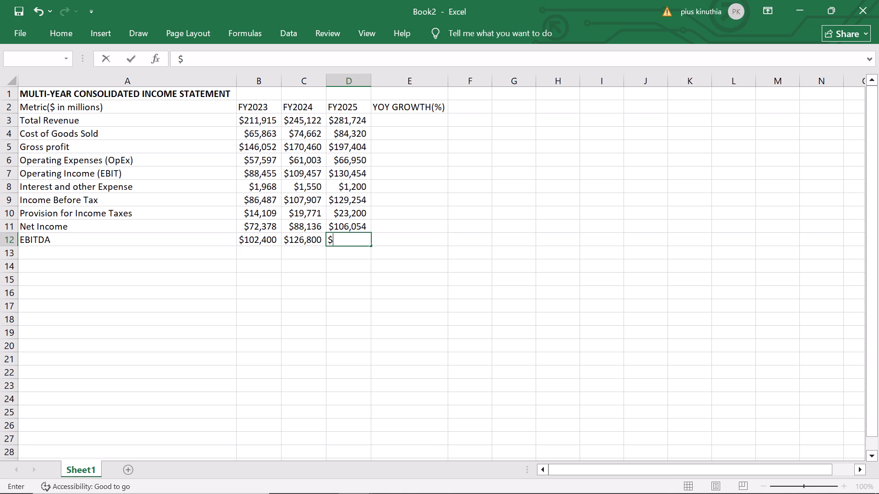
type("150")
type(",700")
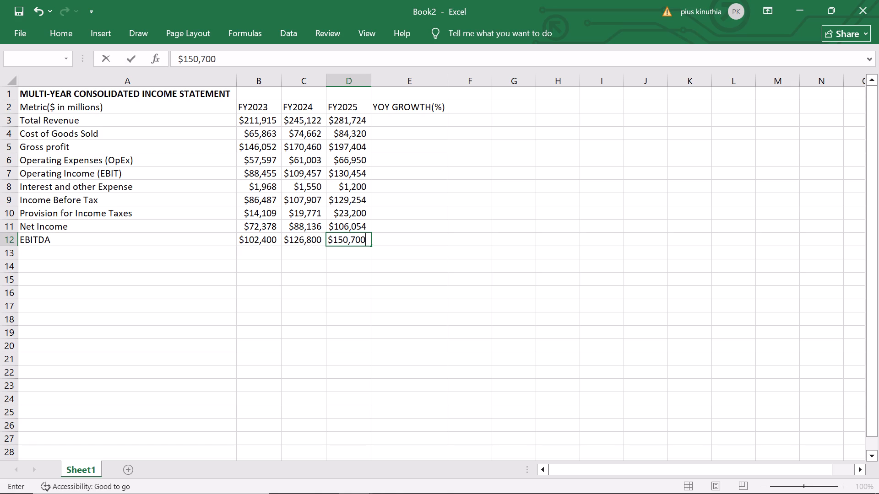
Enter 14.93% as the YOY growth for Total Revenue in cell E3.
left_click(386, 121)
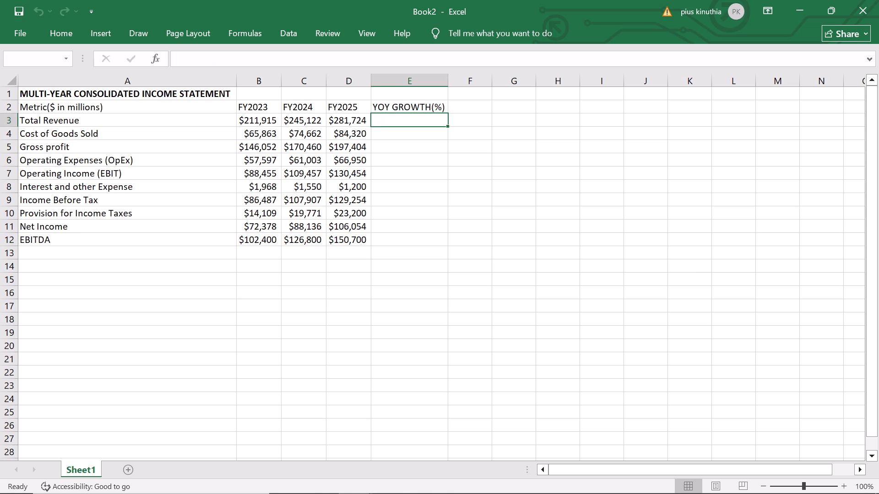
type("14")
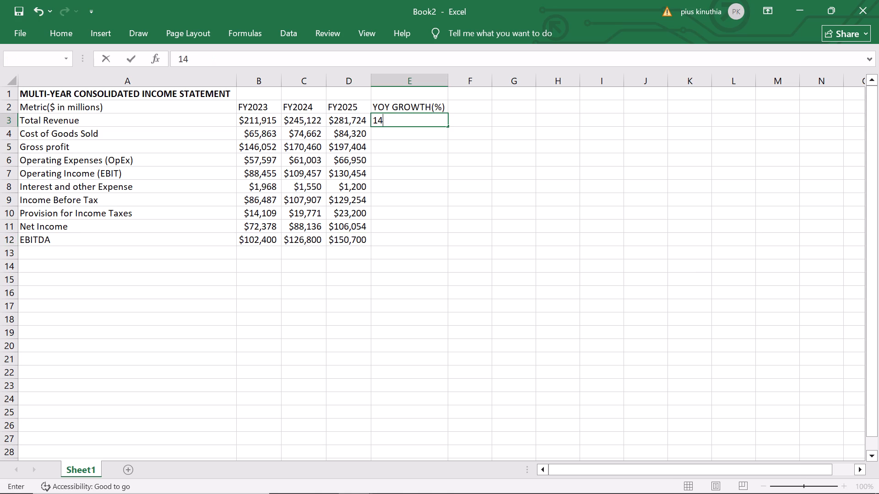
key("period")
key("9")
key("3")
key("shift+percent")
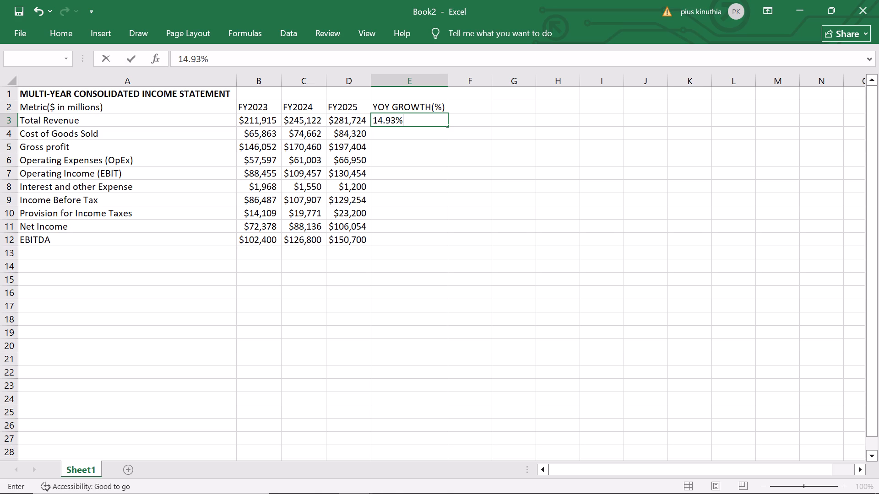
Enter 12.94% as the YOY growth for Cost of Goods Sold in cell E4.
left_click(396, 137)
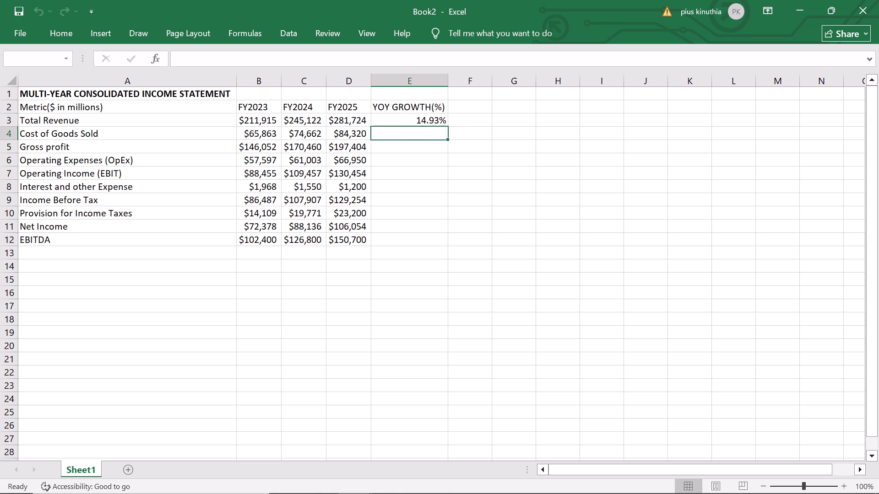
type("12")
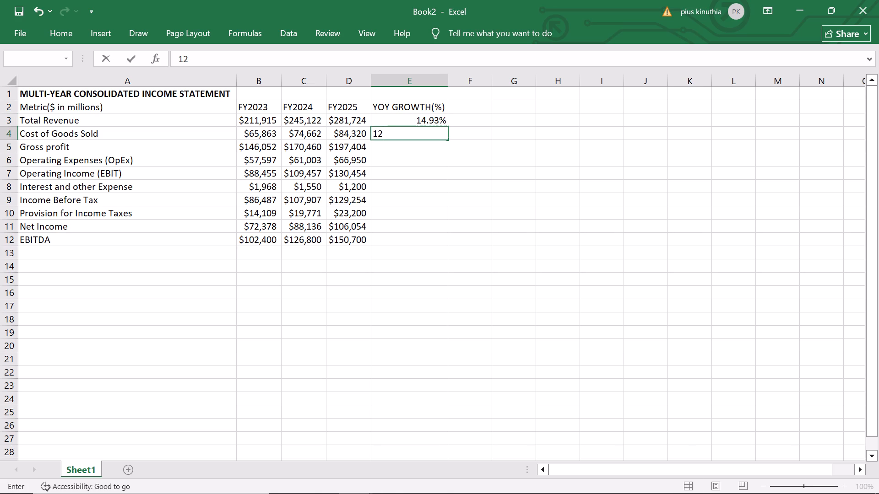
key("comma")
key("BackSpace")
type(".94")
key("shift+percent")
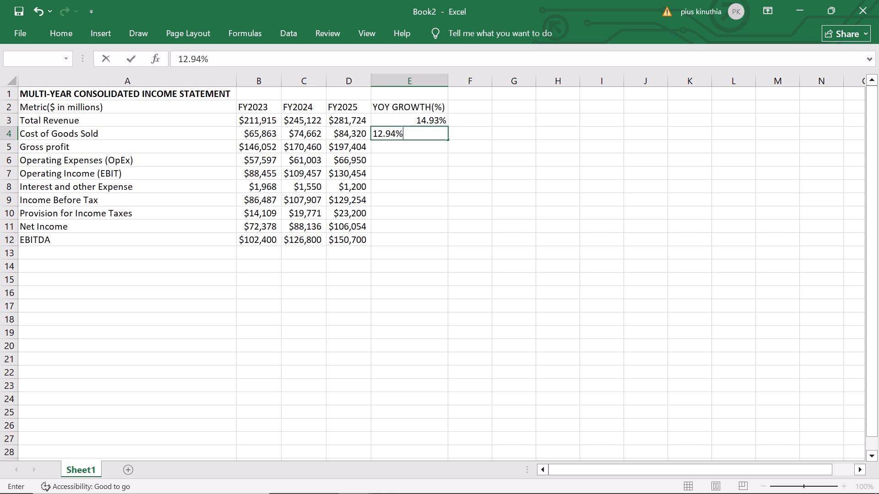
Enter 15.81% as the YOY growth for Gross profit in cell E5.
left_click(405, 145)
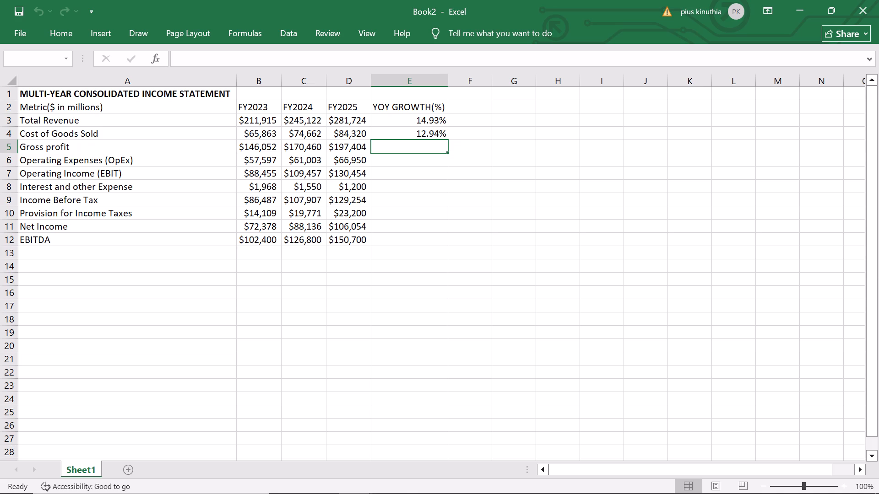
key("1")
key("5")
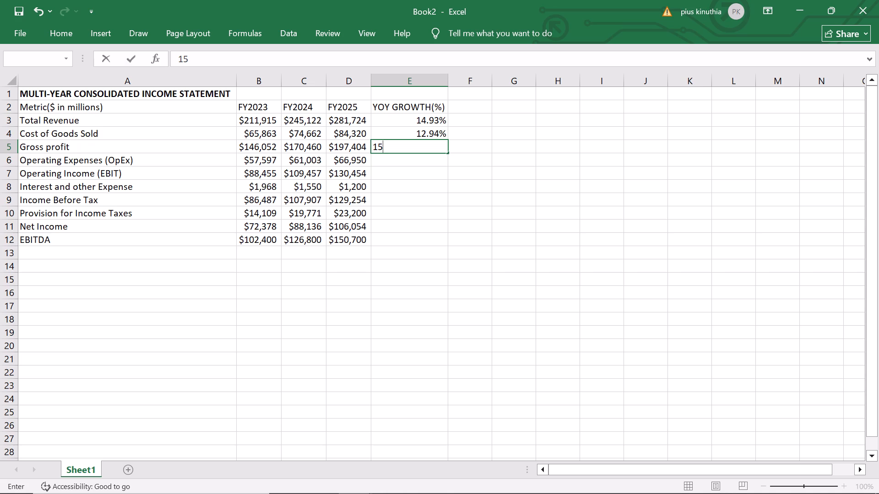
key("period")
key("8")
key("1")
key("shift+percent")
Enter 9.75% as the YOY growth for Operating Expenses (OpEx) in cell E6.
left_click(418, 157)
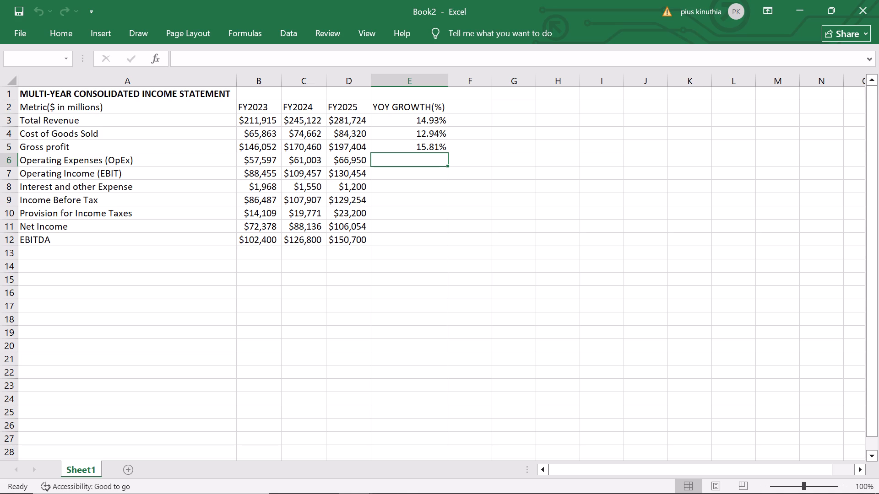
key("9")
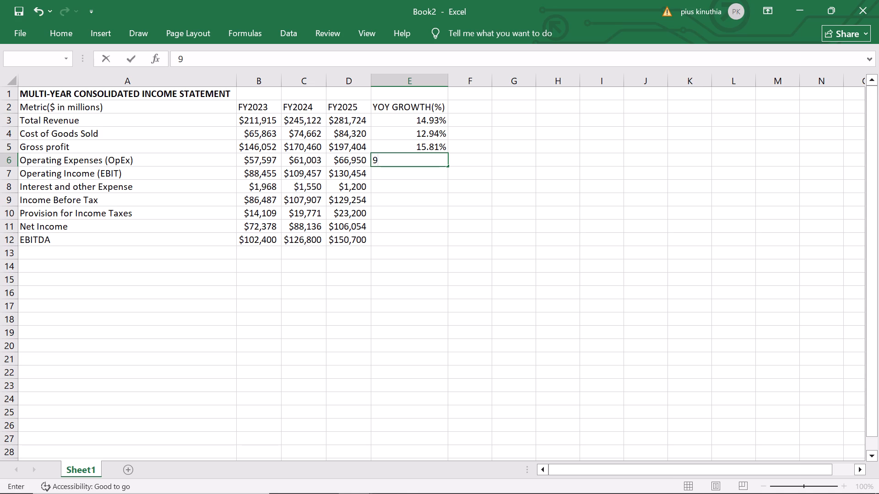
type(".75")
key("shift+percent")
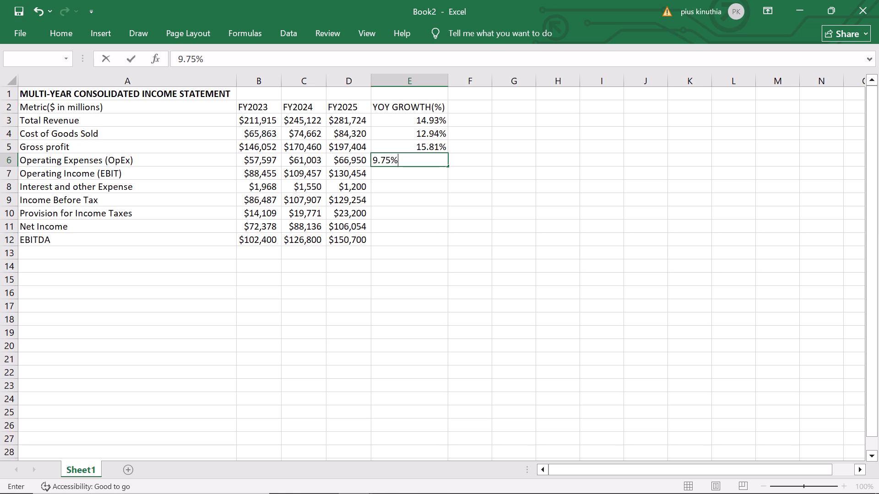
Enter 19.18% as the YOY growth for Operating Income (EBIT) in cell E7.
left_click(402, 177)
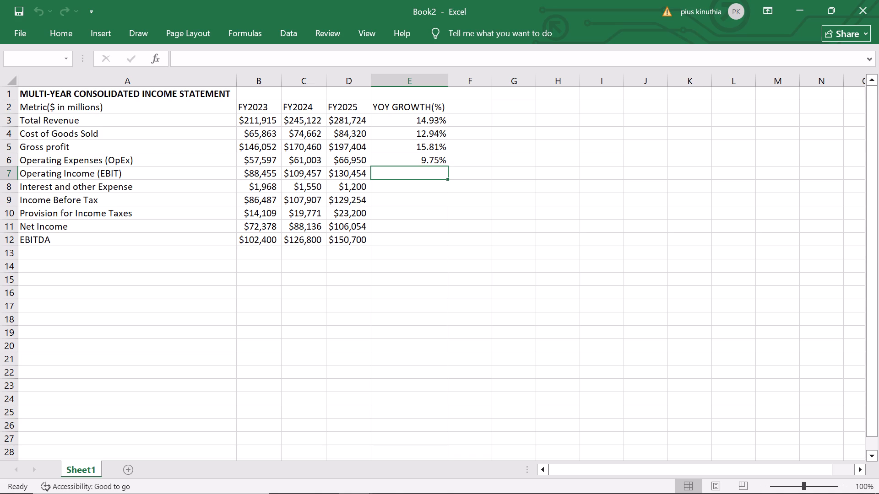
type("19")
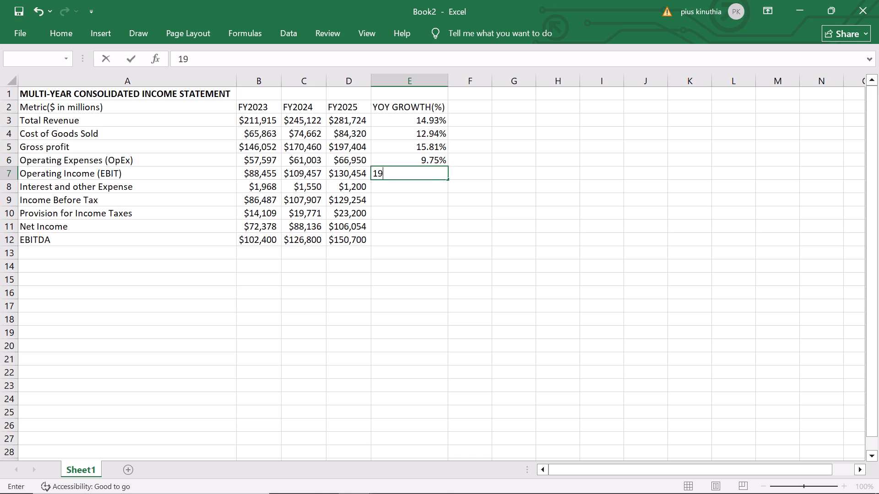
type(".1")
key("8")
key("shift+percent")
Enter -22.58% as the YOY growth for Interest and other Expense in cell E8.
left_click(389, 187)
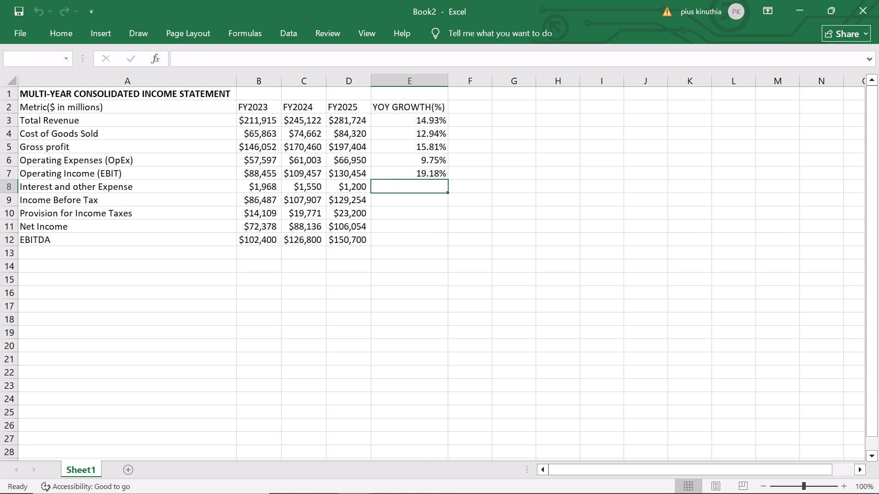
key("minus")
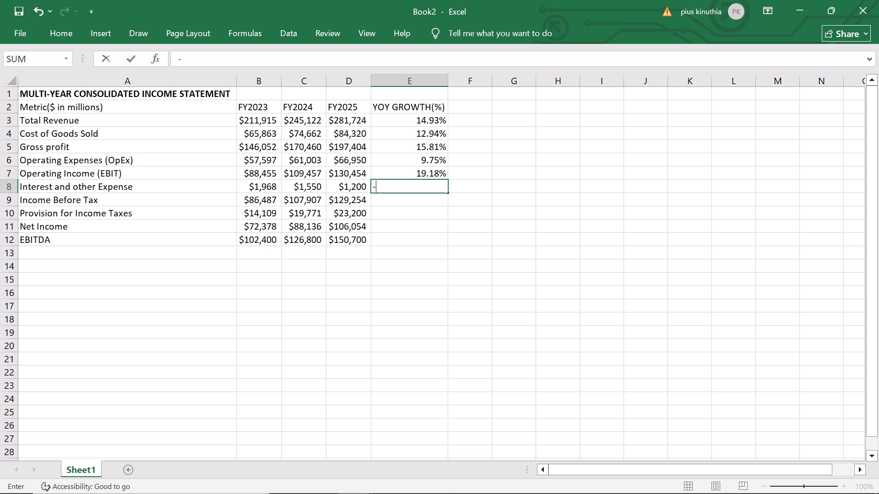
type("22")
key("period")
key("5")
key("8")
key("shift+percent")
Enter 19.78% as the YOY growth for Income Before Tax in cell E9.
left_click(413, 199)
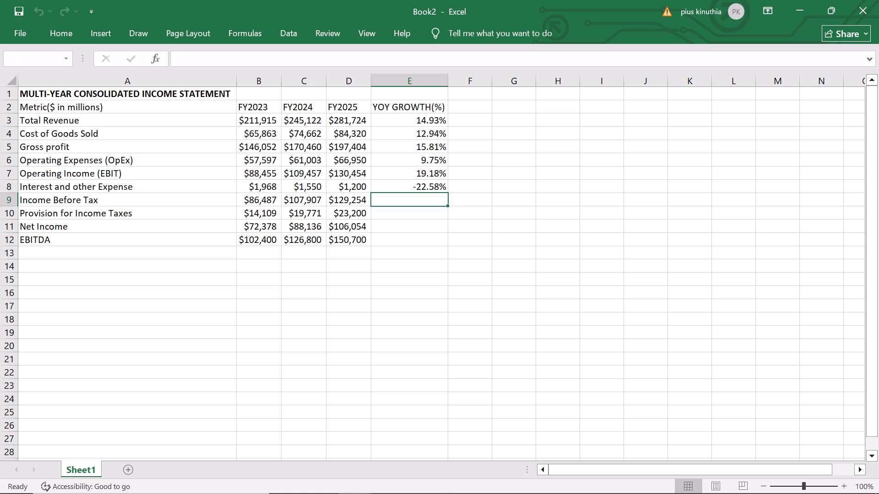
type("19")
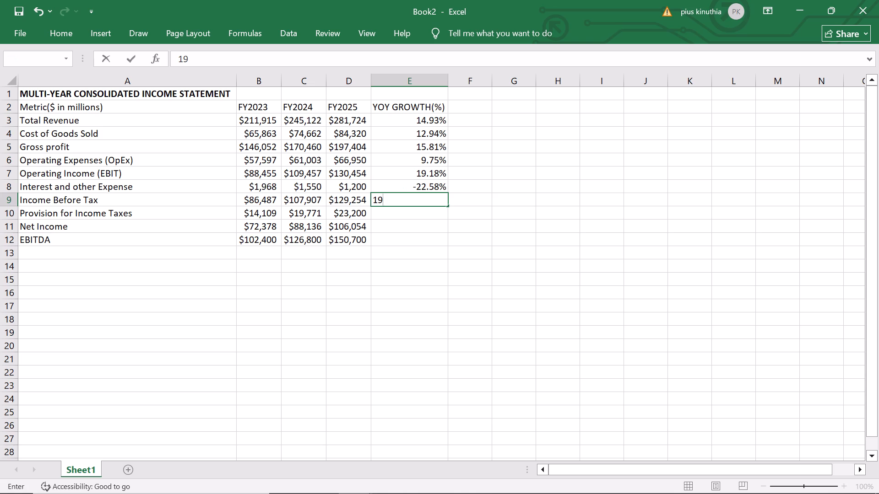
key("period")
type("78")
key("shift+percent")
Enter 17.34% as the YOY growth for Provision for Income Taxes in cell E10.
left_click(396, 217)
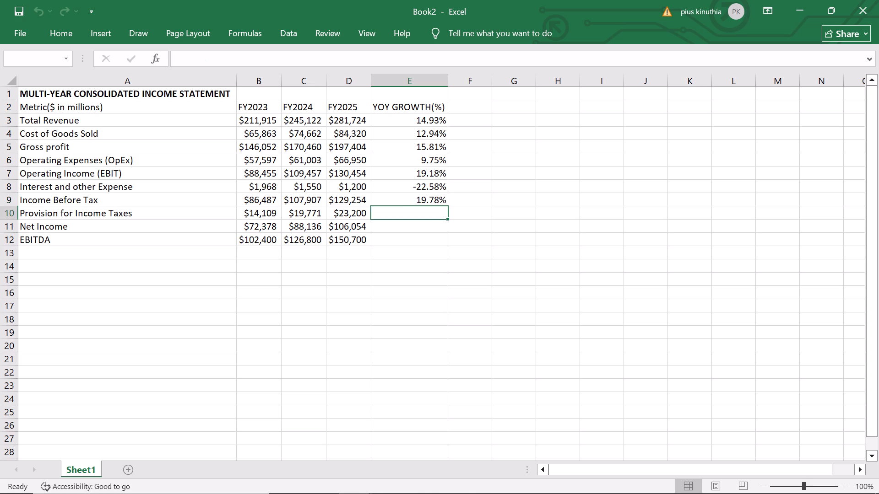
type("17")
left_click(396, 217)
left_click_drag(396, 217, 407, 215)
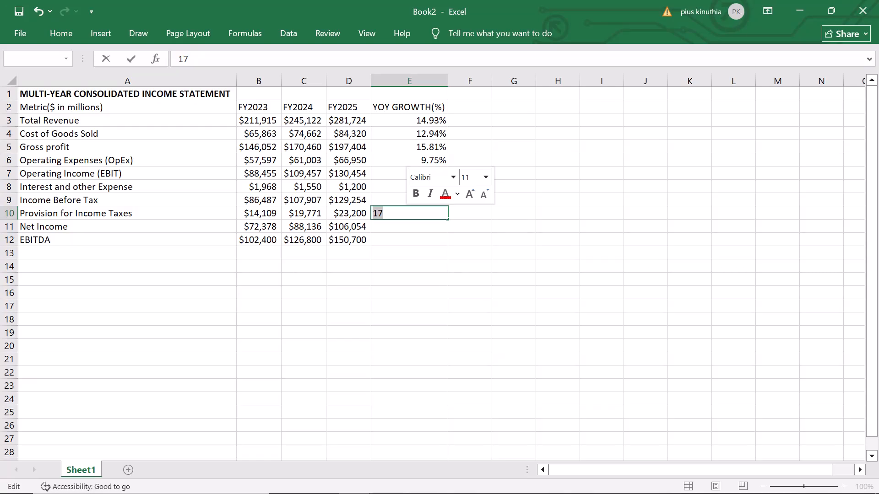
key("period")
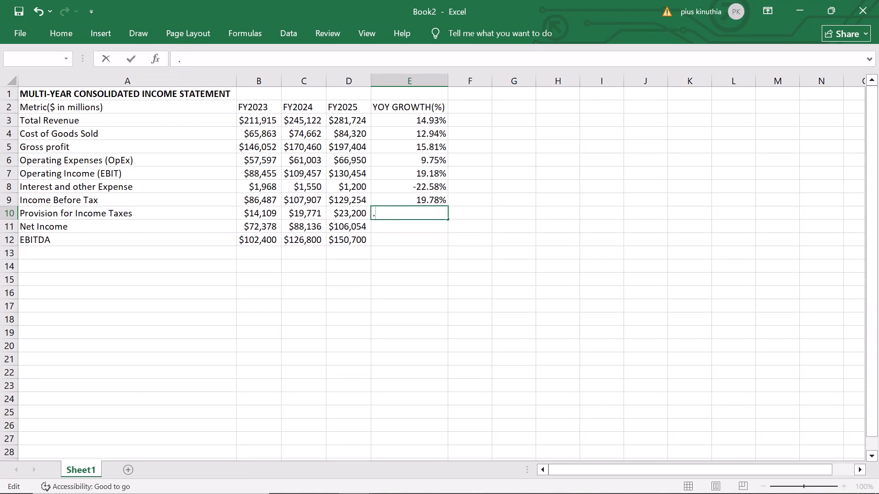
key("BackSpace")
key("1")
key("7")
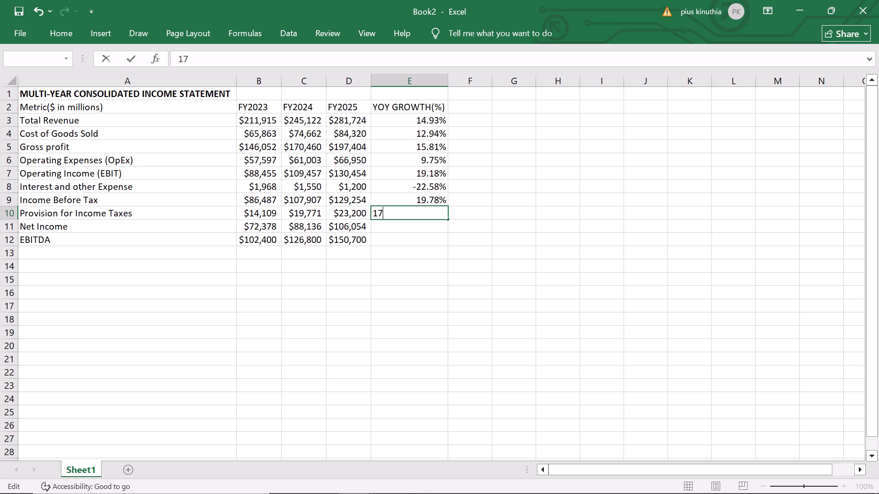
key("comma")
key("BackSpace")
key("period")
type("34")
key("shift+percent")
Enter 20.33% as the YOY growth for Net Income in cell E11.
left_click(407, 228)
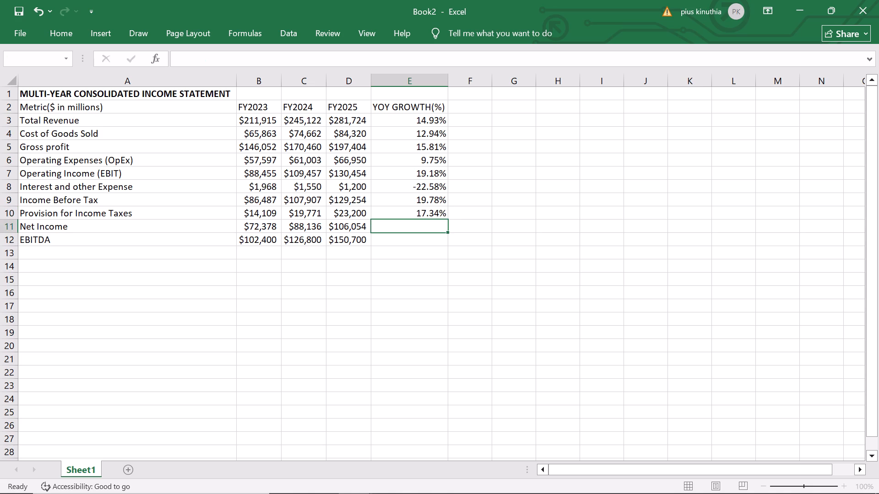
key("2")
key("0")
key("period")
type("33")
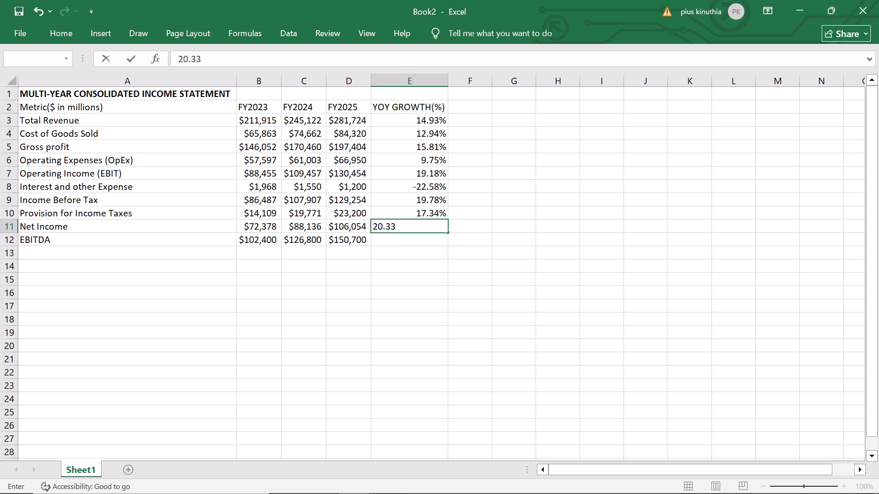
key("shift+percent")
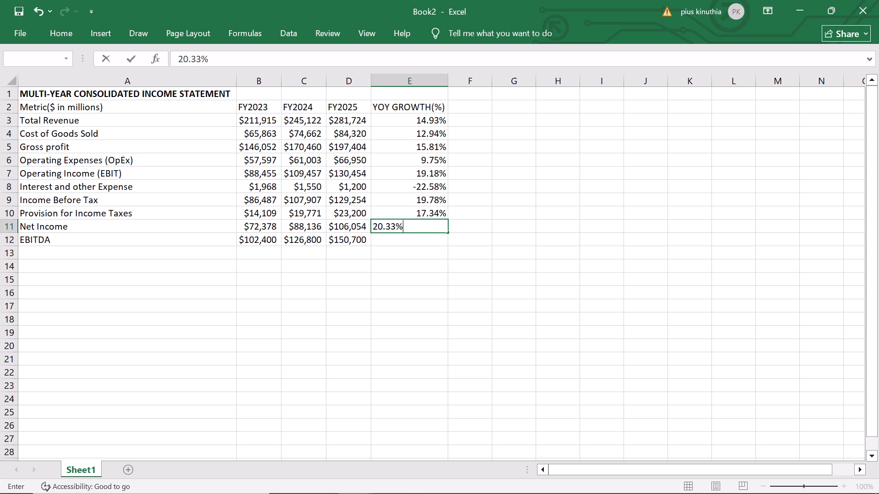
Enter 18.85% as the YOY growth for EBITDA in cell E12.
left_click(415, 240)
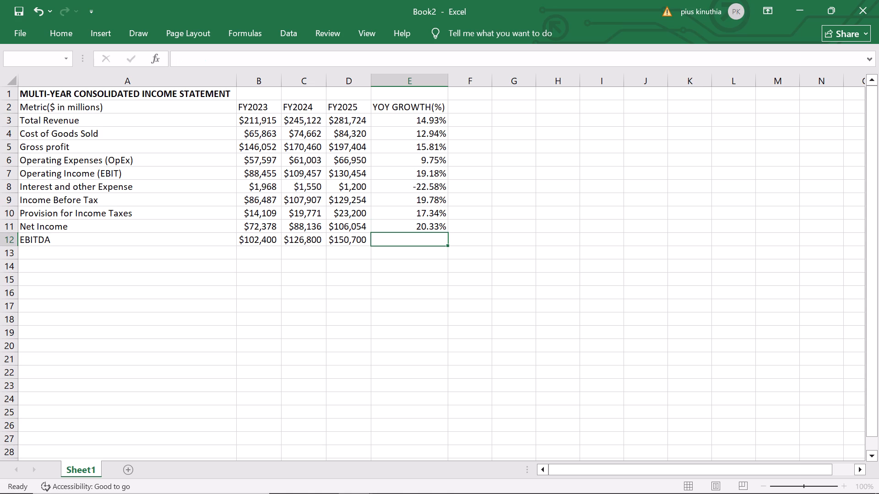
key("1")
key("8")
type(".85")
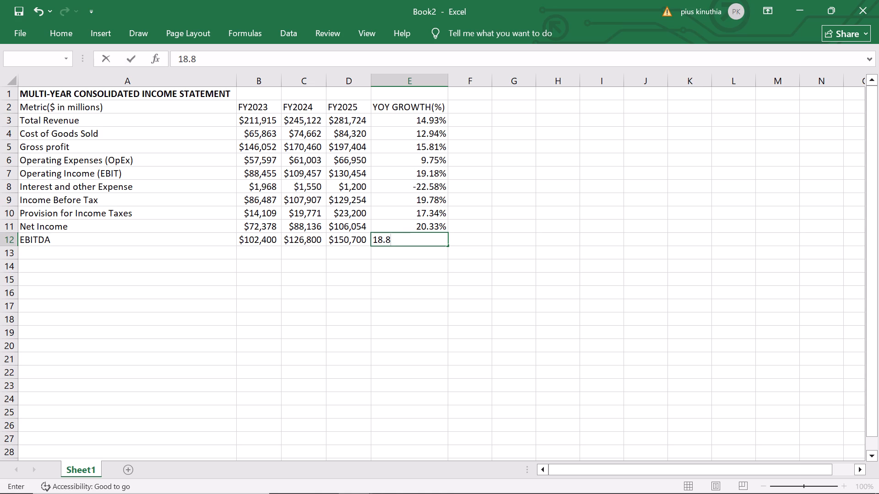
key("shift+percent")
left_click(441, 259)
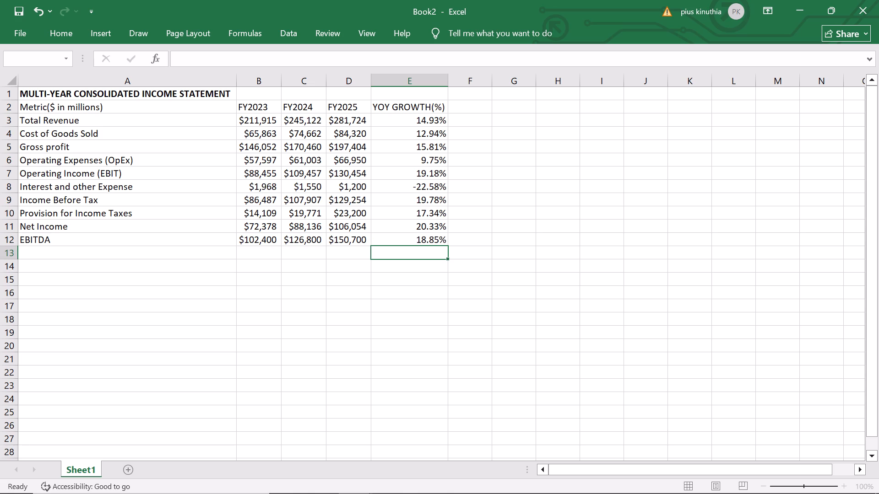
Convert the income statement range A1:E12 into a table with the headers option on.
scroll(442, 207, "up", 1)
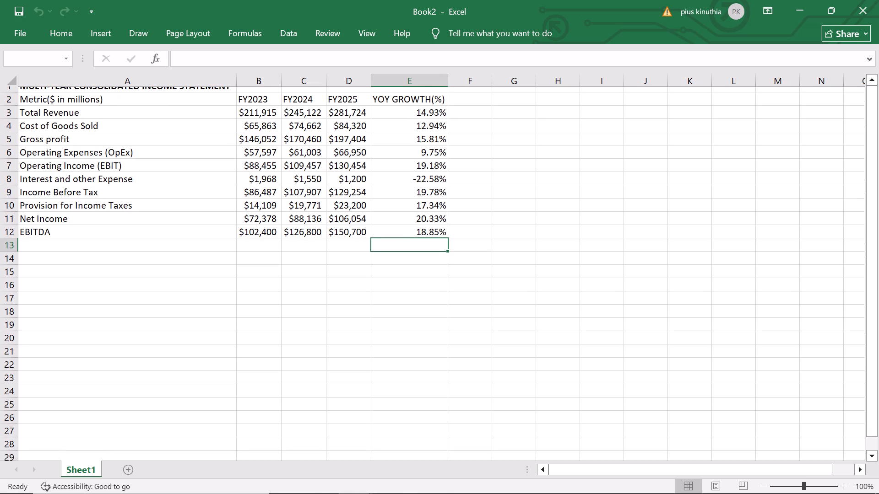
scroll(442, 207, "up", 1)
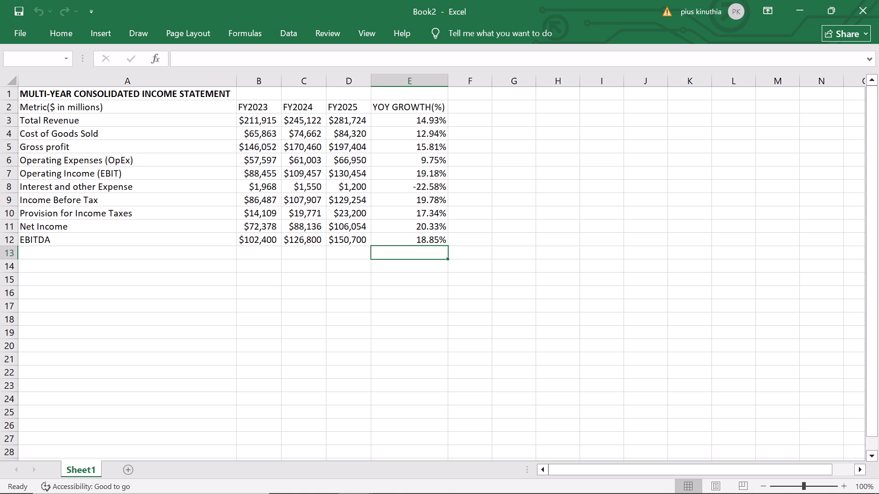
left_click(105, 30)
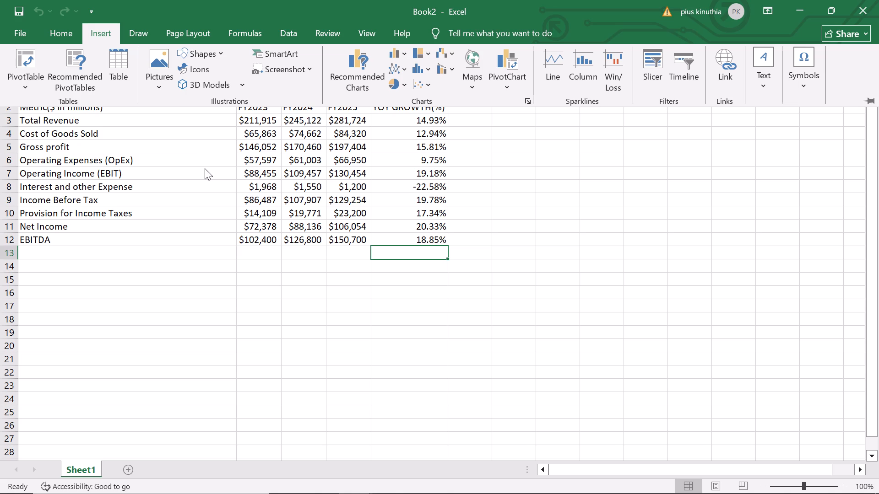
left_click(116, 48)
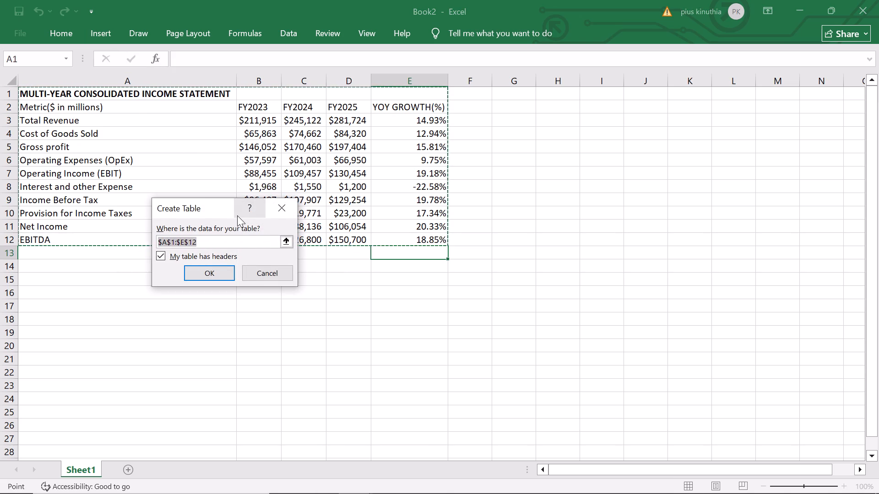
left_click(213, 270)
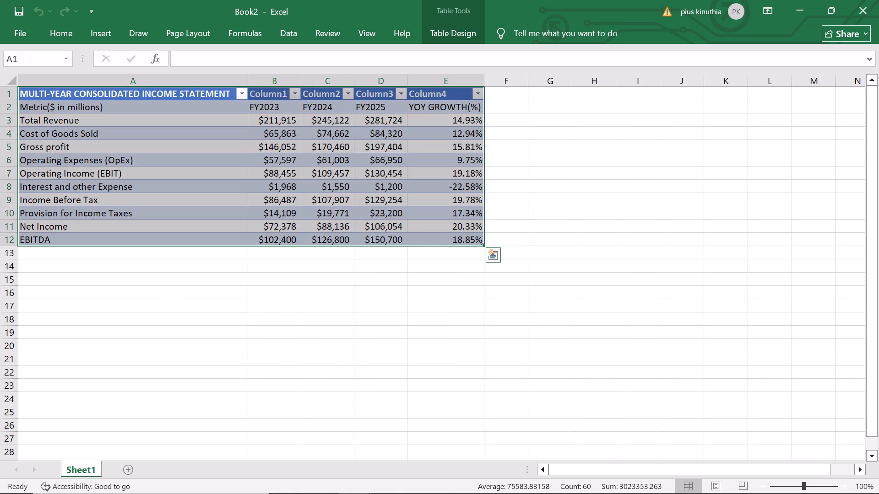
left_click(520, 162)
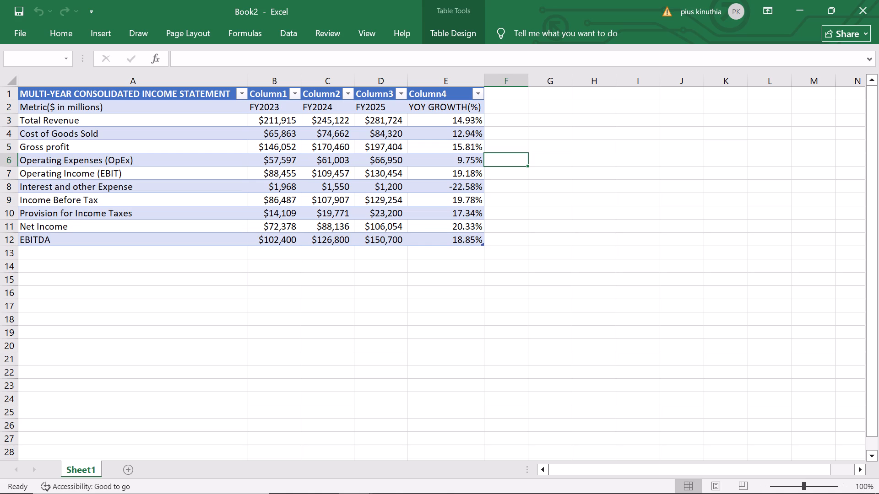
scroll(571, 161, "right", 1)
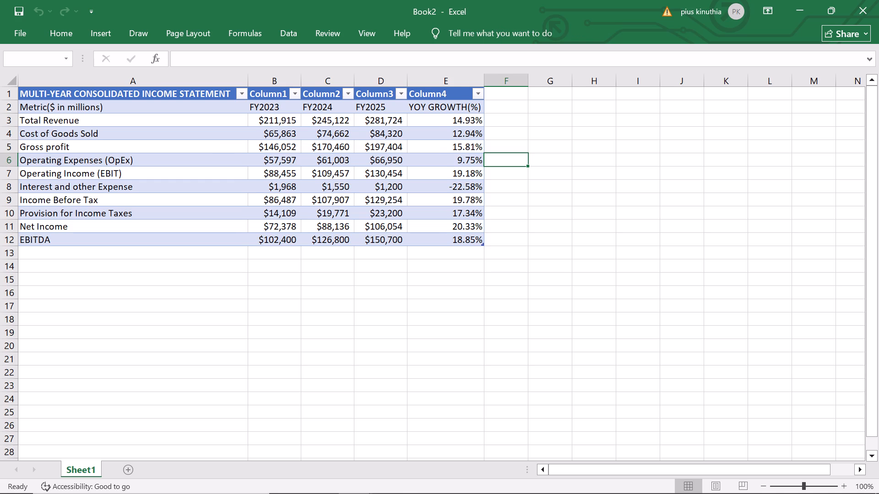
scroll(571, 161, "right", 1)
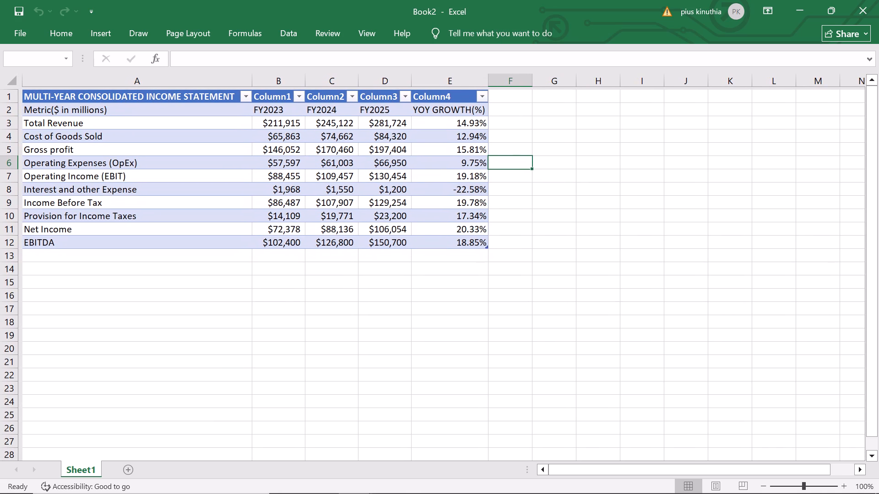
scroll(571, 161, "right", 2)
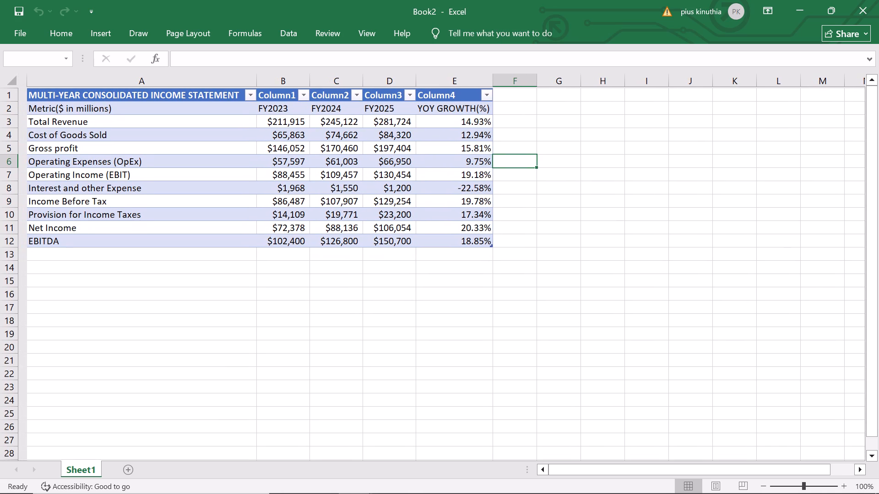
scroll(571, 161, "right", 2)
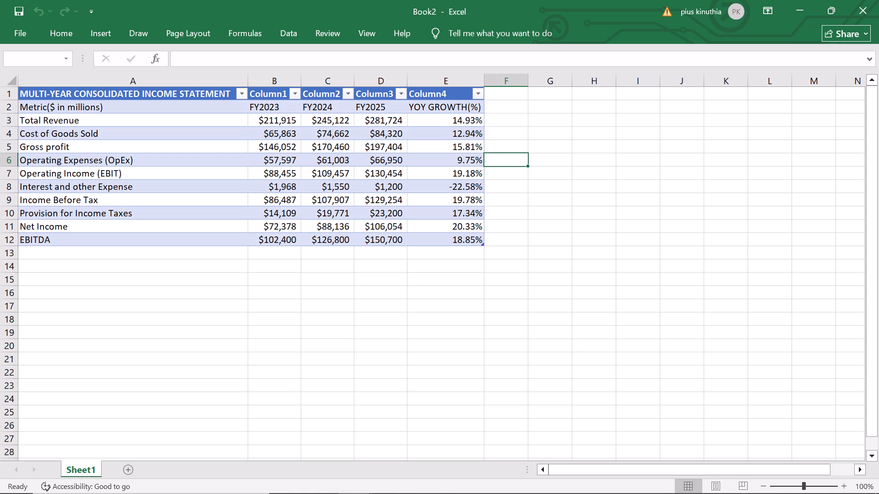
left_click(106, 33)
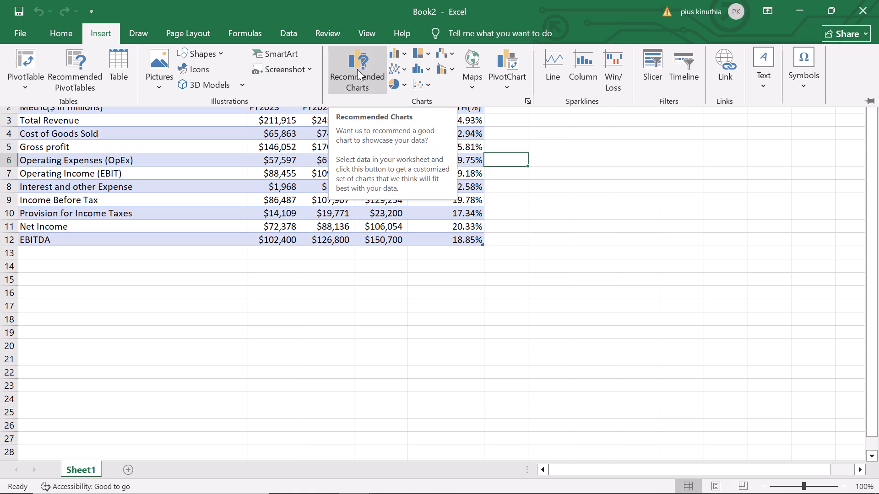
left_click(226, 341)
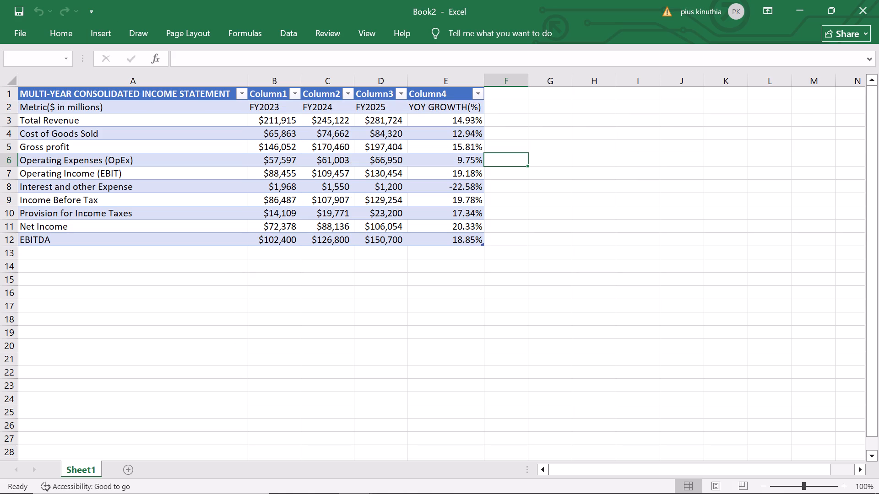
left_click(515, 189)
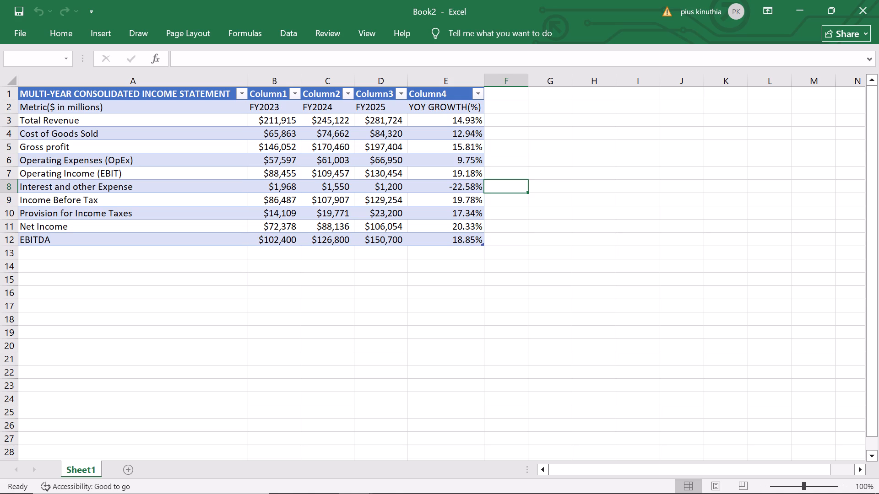
Open the recommended chart suggestions for the table data in A2:E12.
left_click_drag(24, 90, 63, 108)
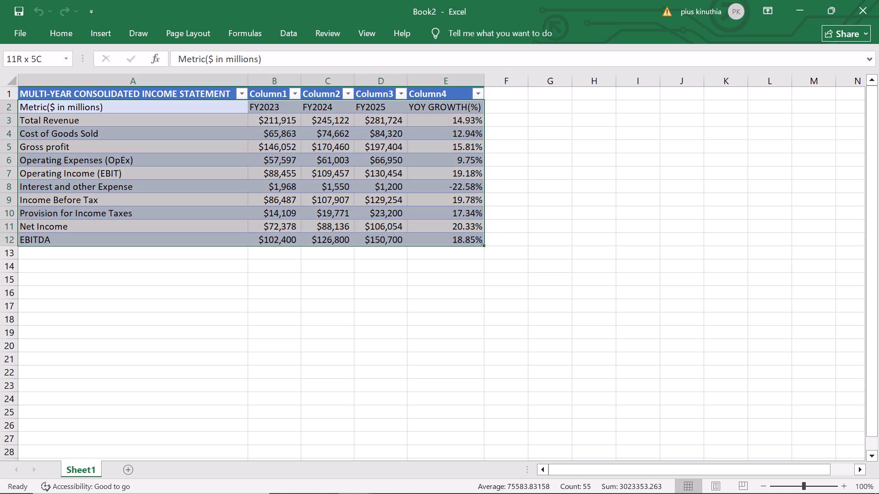
left_click_drag(63, 108, 349, 164)
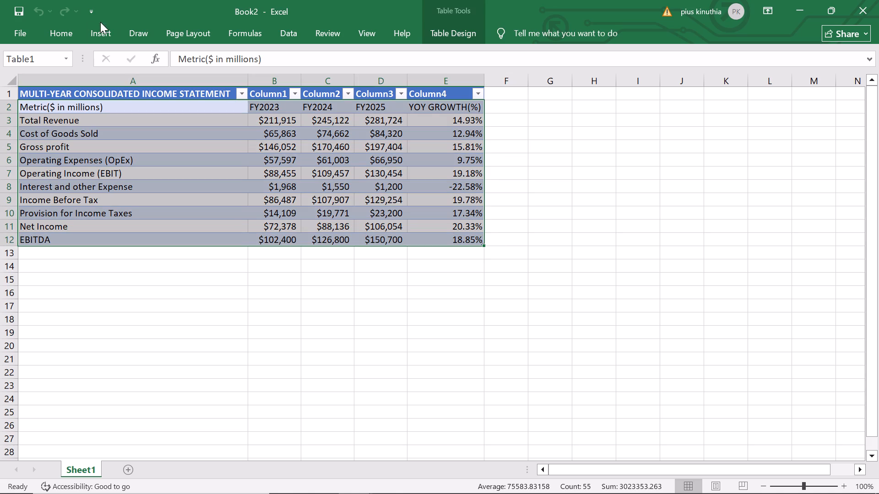
left_click(102, 35)
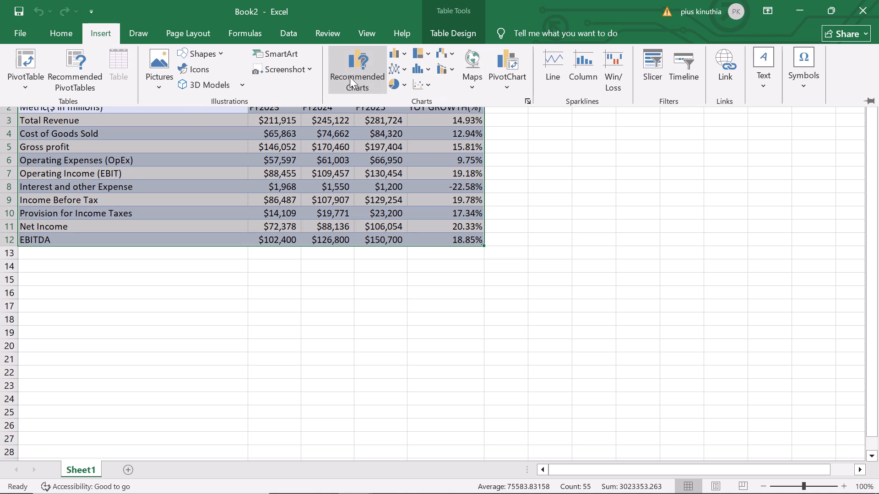
left_click(364, 61)
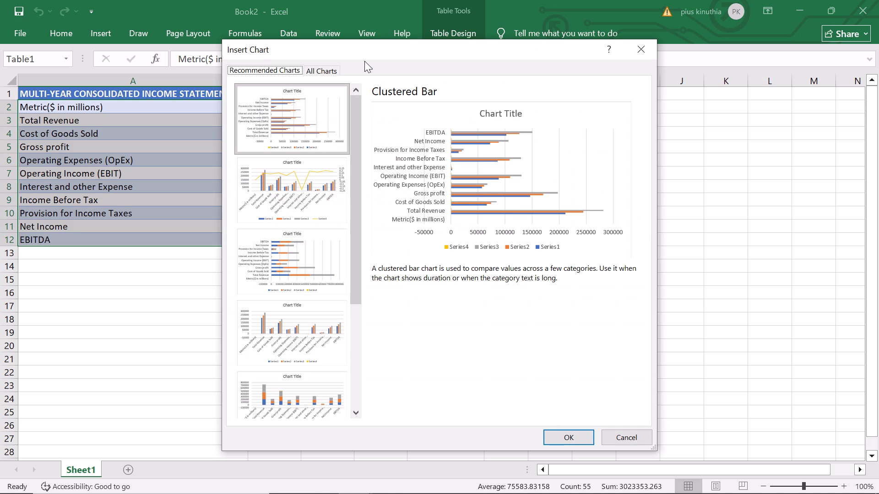
Compare the previews of the recommended chart types, including clustered and stacked bars and columns, Funnel and Pareto.
left_click(312, 256)
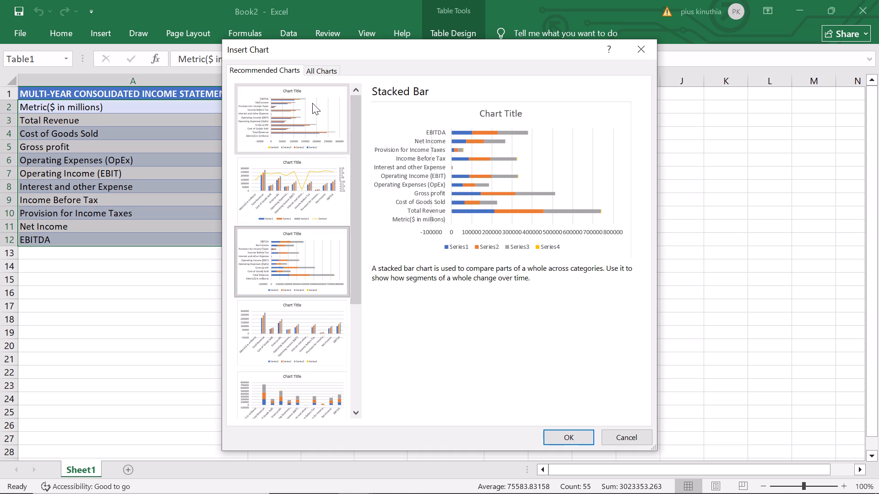
left_click(294, 126)
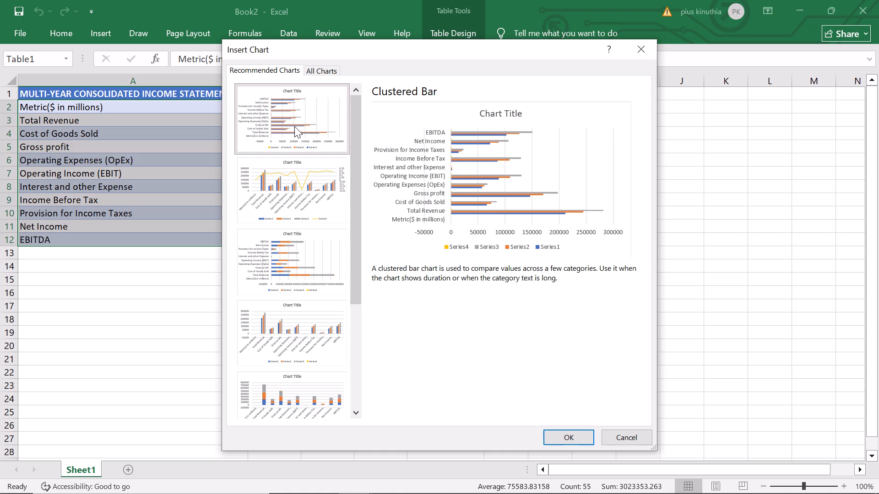
left_click(298, 194)
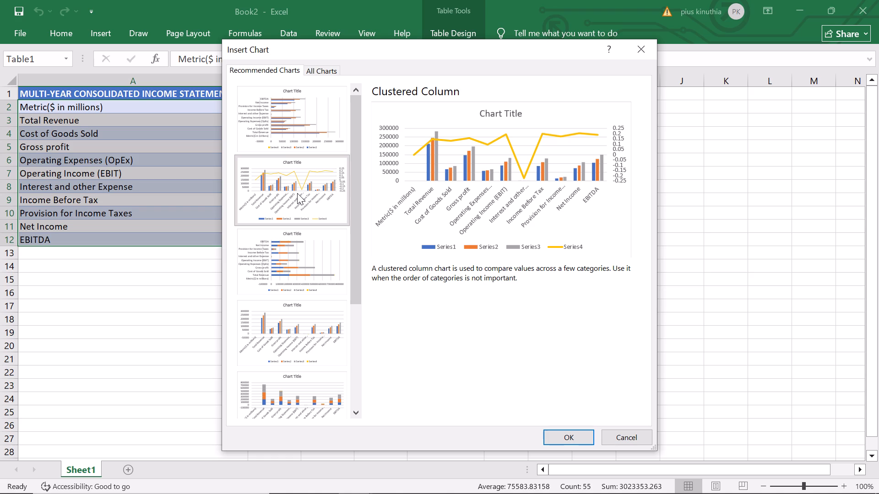
left_click(297, 193)
left_click(301, 254)
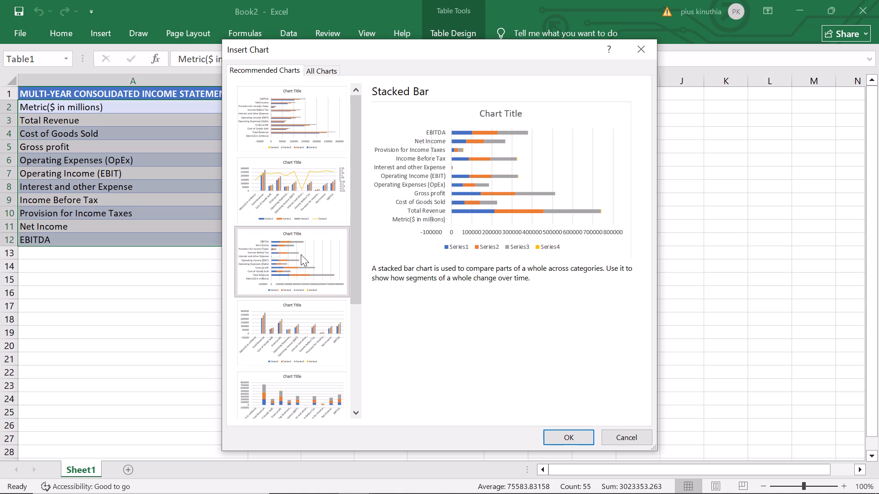
left_click(311, 332)
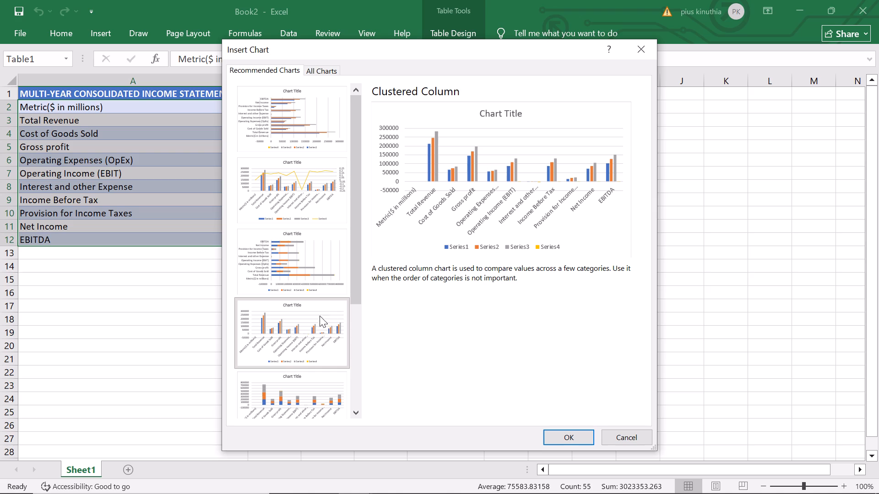
left_click(309, 320)
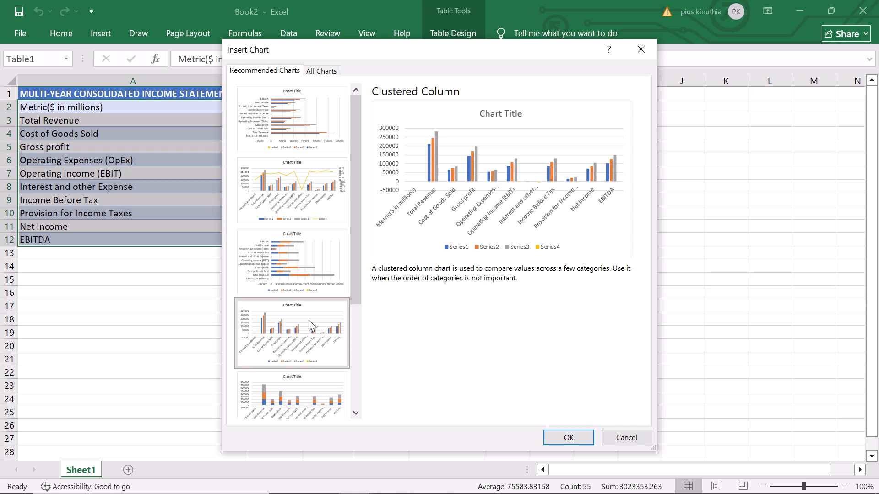
left_click(315, 328)
left_click(320, 387)
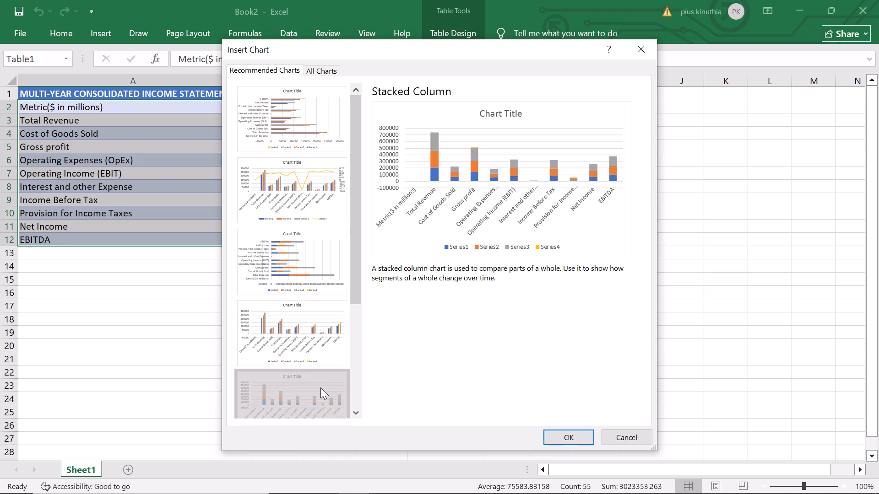
left_click(308, 260)
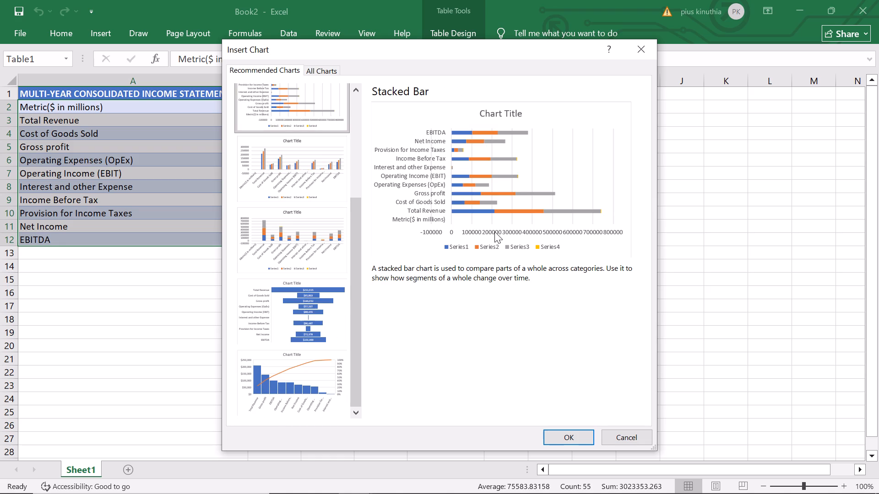
left_click(321, 305)
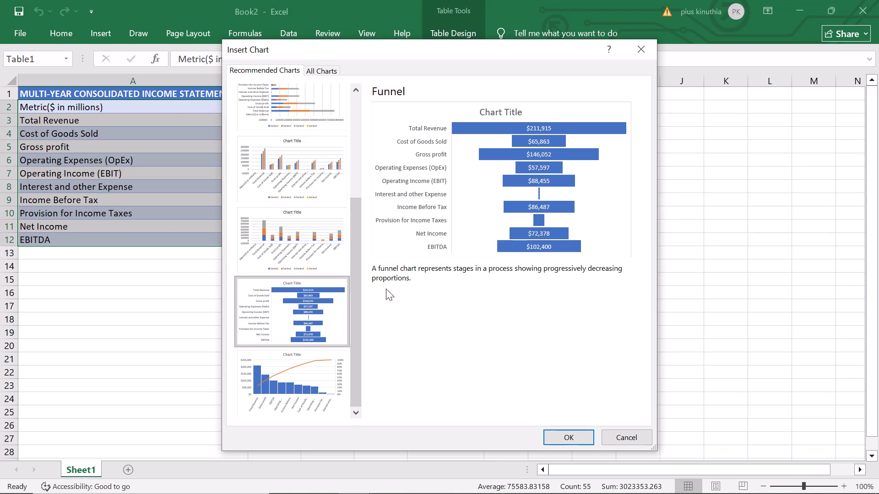
left_click(310, 368)
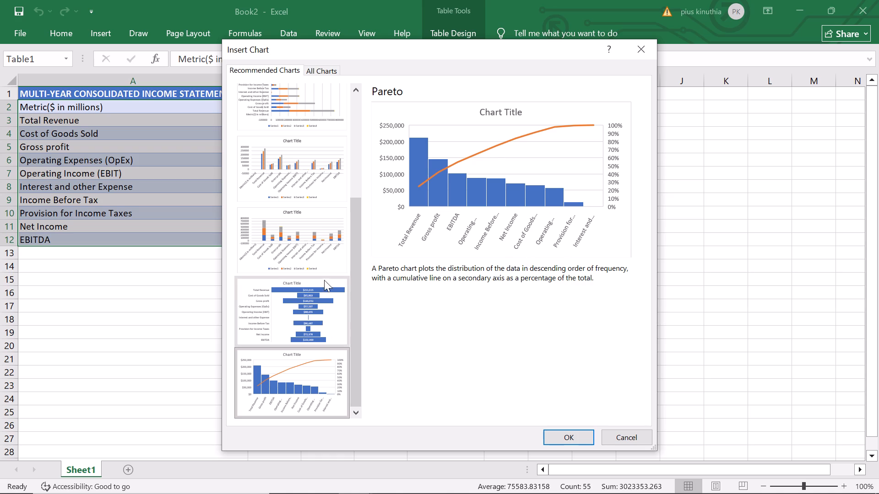
left_click(323, 235)
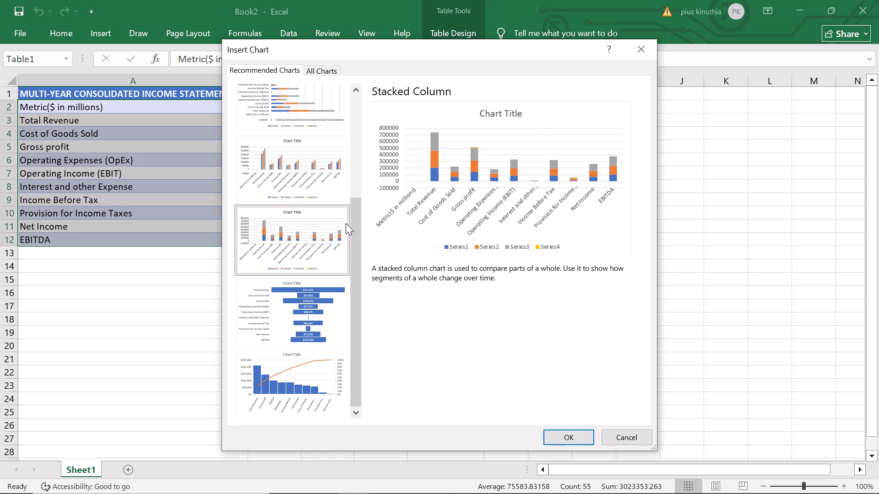
Insert the recommended Pareto chart for the income statement data.
left_click(300, 383)
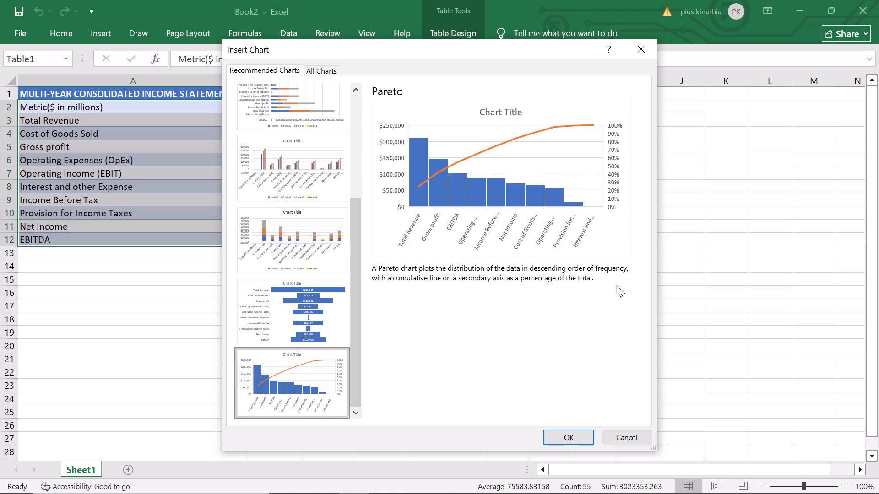
left_click(571, 436)
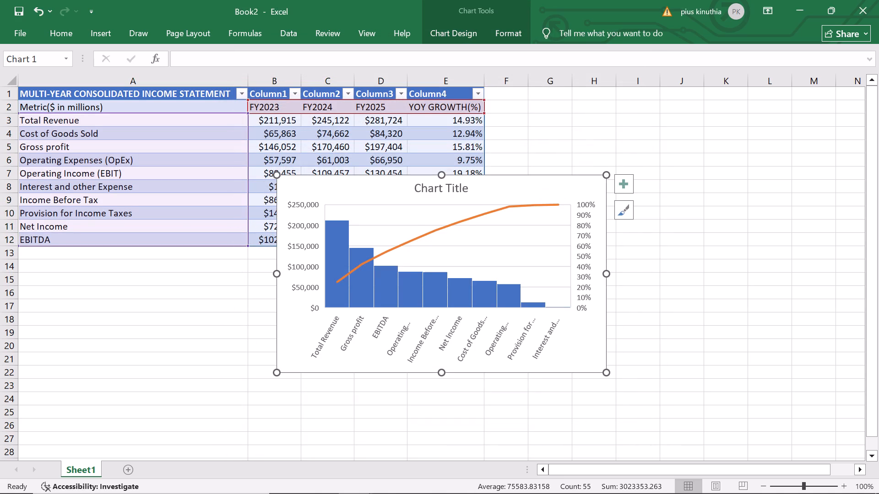
Move the Pareto chart clear of the income statement table, with its upper corner at about cell G2.
left_click(604, 177)
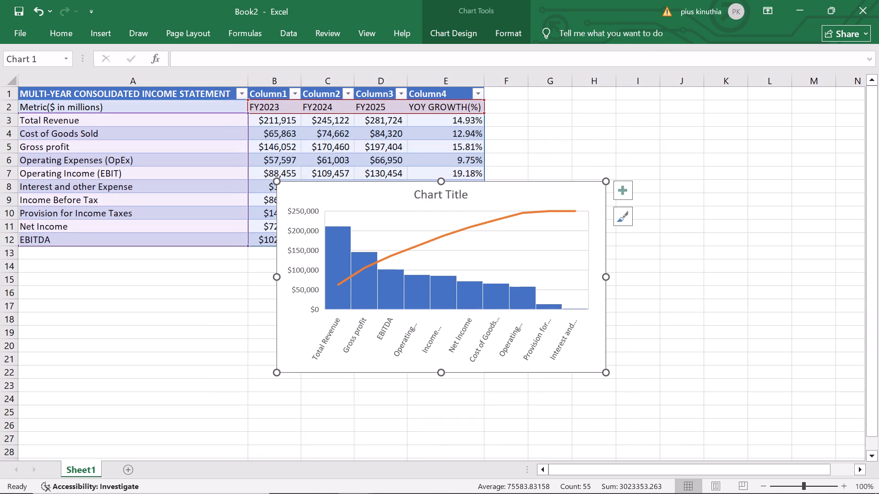
left_click_drag(601, 183, 601, 182)
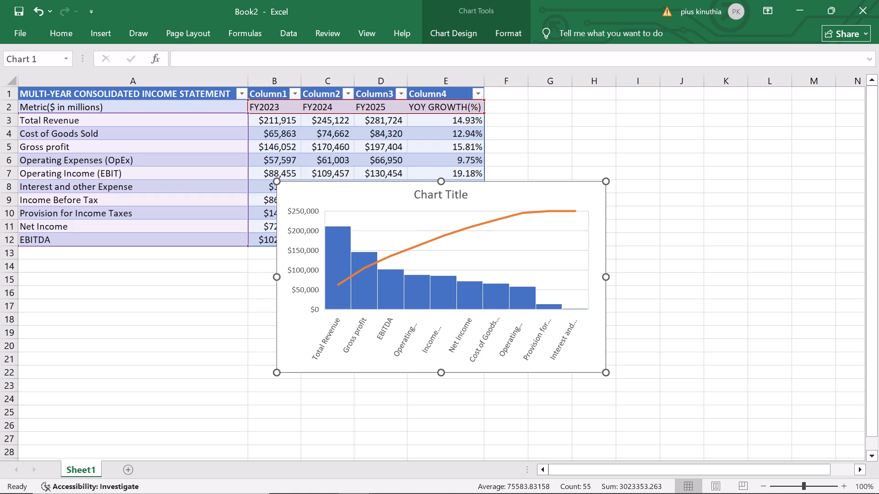
left_click_drag(601, 182, 754, 126)
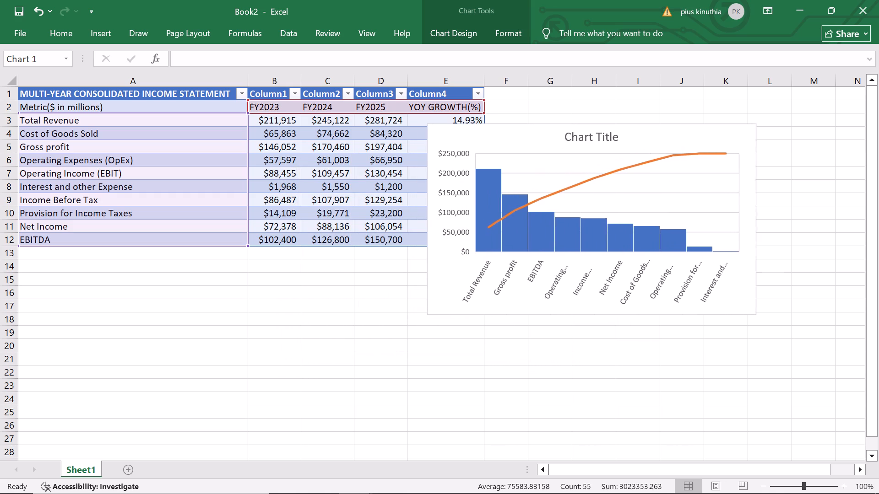
left_click_drag(754, 126, 819, 105)
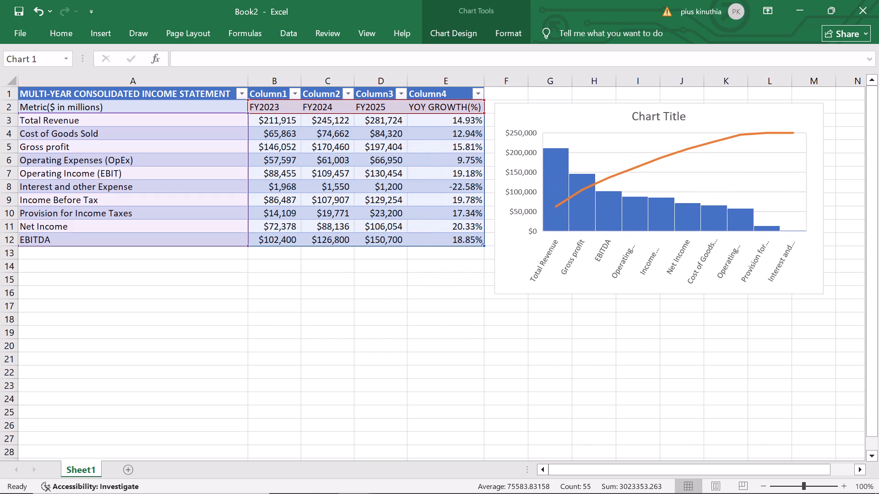
left_click_drag(819, 105, 819, 92)
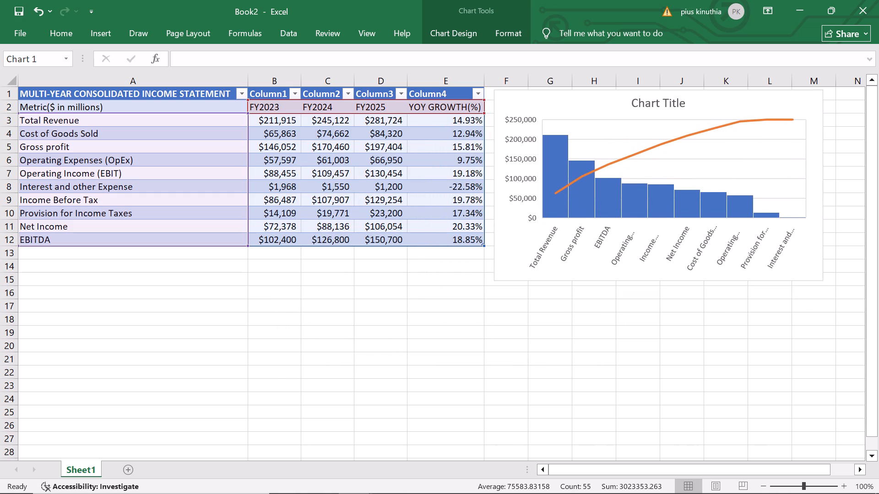
left_click_drag(819, 92, 841, 91)
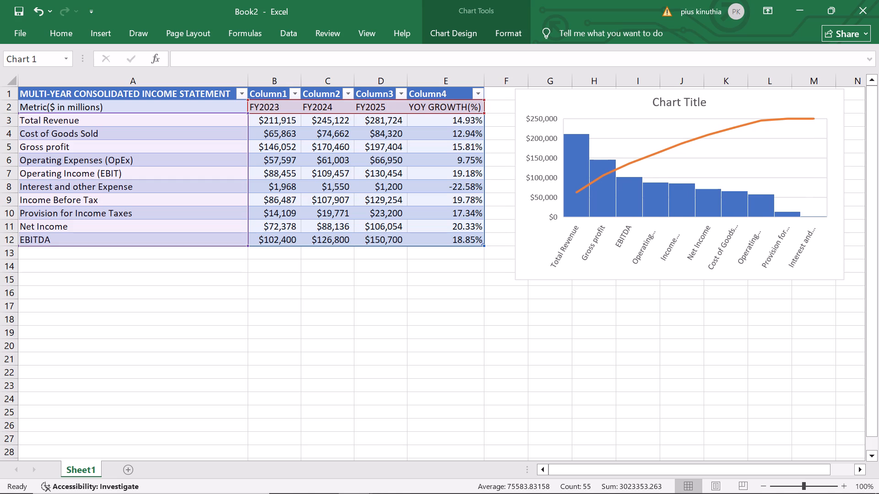
left_click_drag(841, 91, 852, 93)
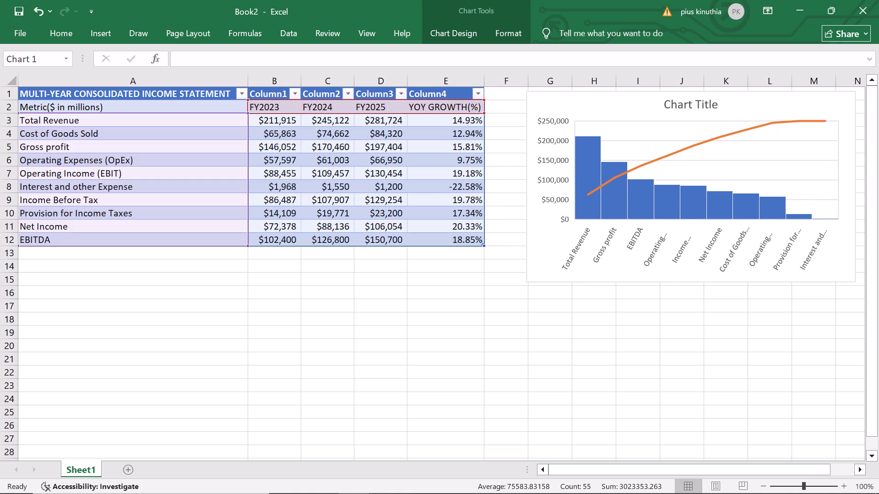
left_click_drag(852, 93, 859, 93)
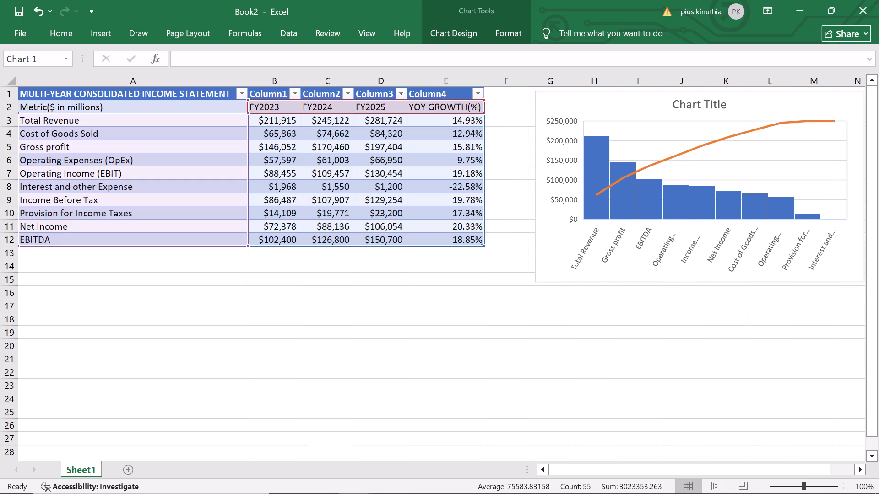
left_click_drag(859, 93, 853, 104)
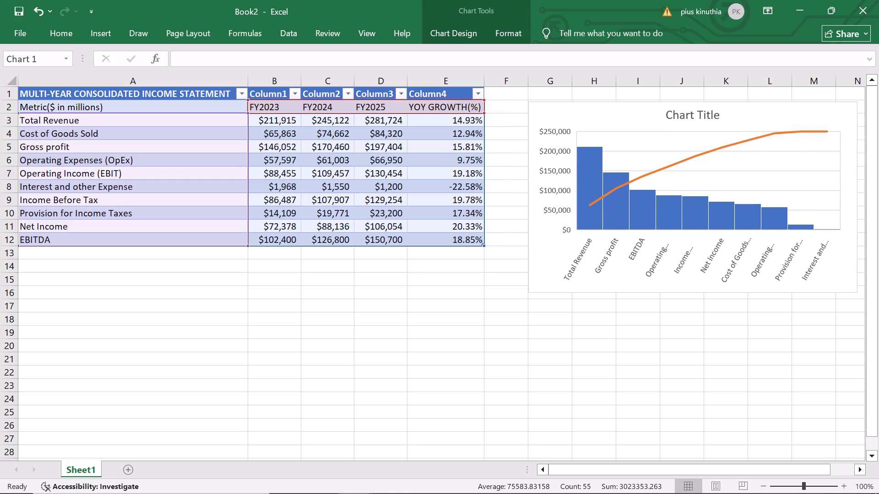
left_click_drag(853, 104, 853, 105)
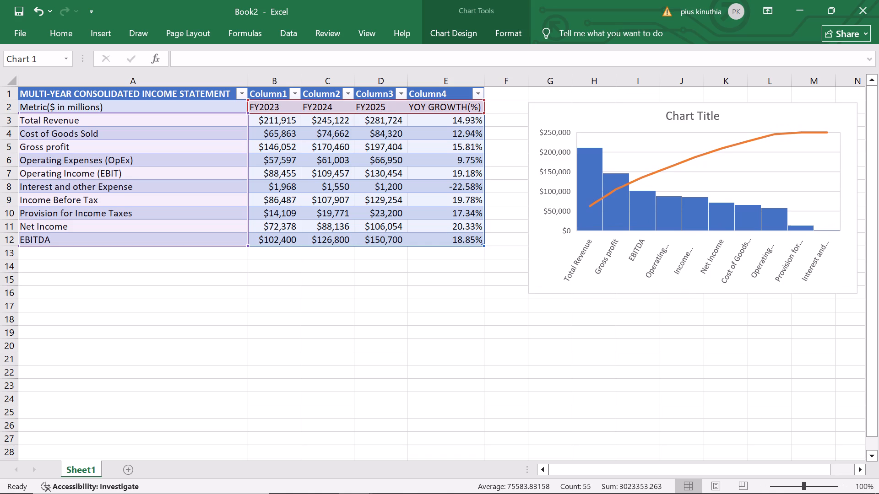
Enter the caption "This a Pareto graph showing the consolidated income statement." in cell G1 above the Pareto chart.
left_click(645, 95)
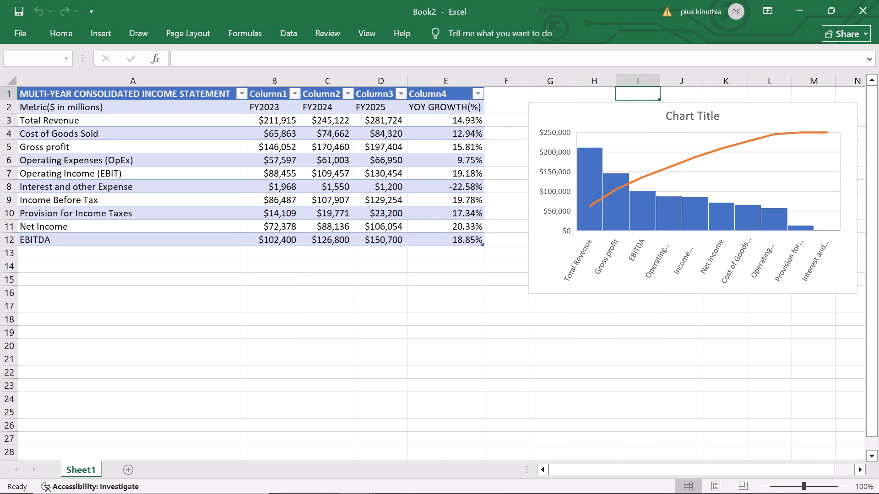
left_click(553, 96)
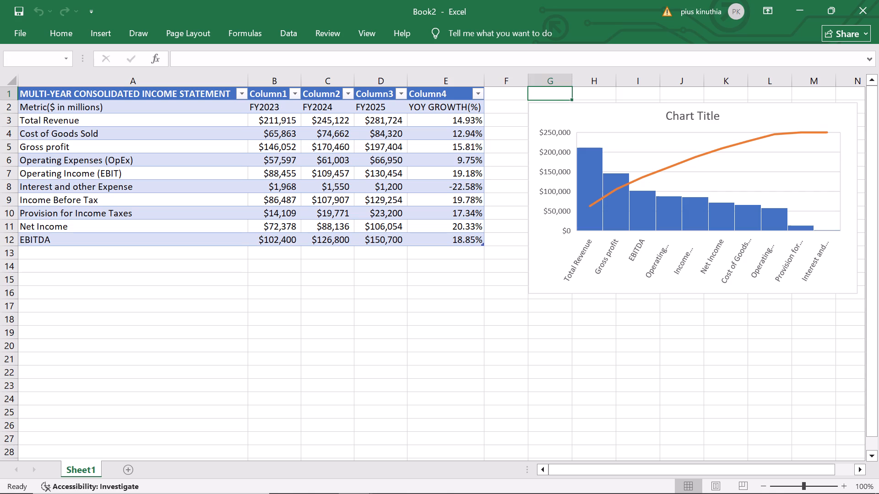
key("t")
key("h")
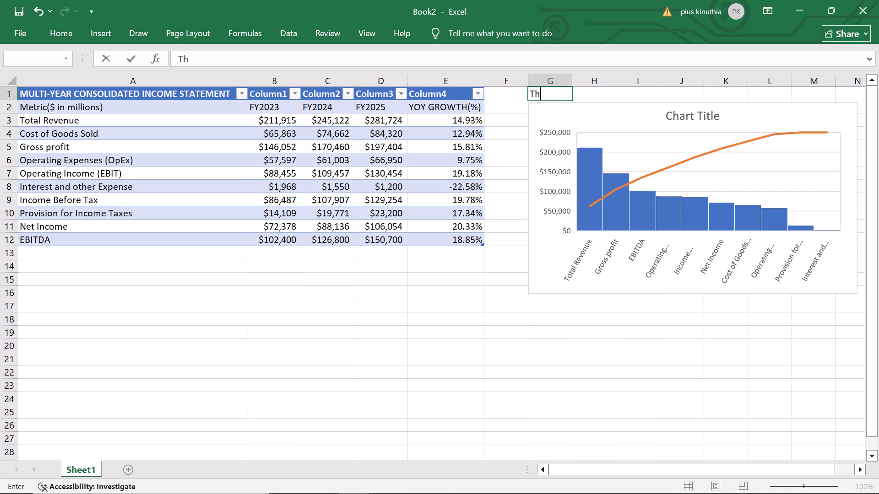
type("is")
key("space")
type("a")
key("space")
key("p")
type("areto")
key("space")
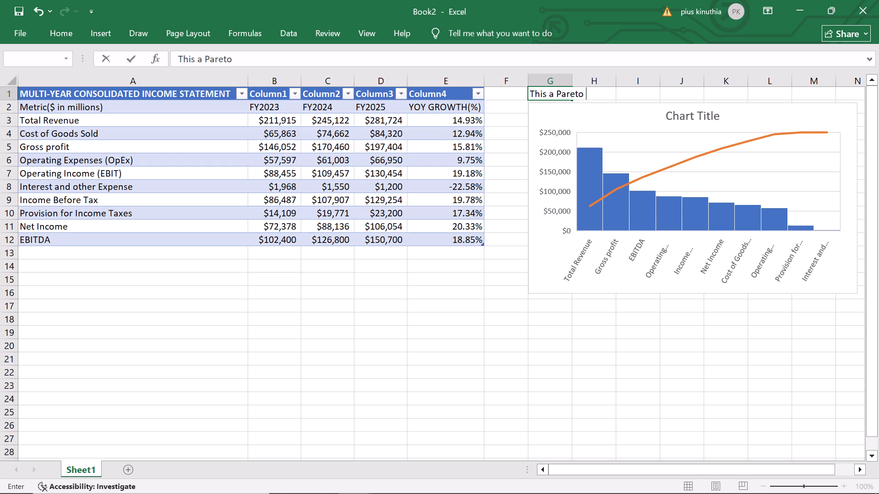
type("graph")
key("space")
type("showi")
key("n")
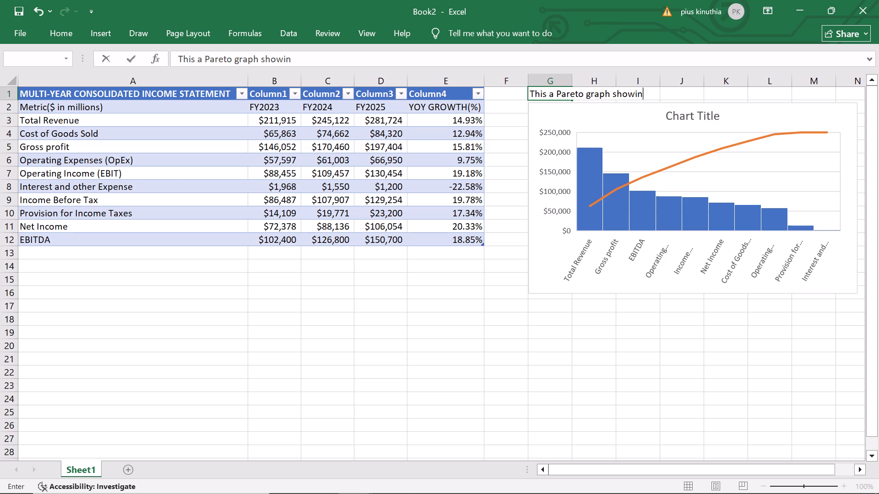
key("g")
key("space")
type("the")
key("space")
type("co")
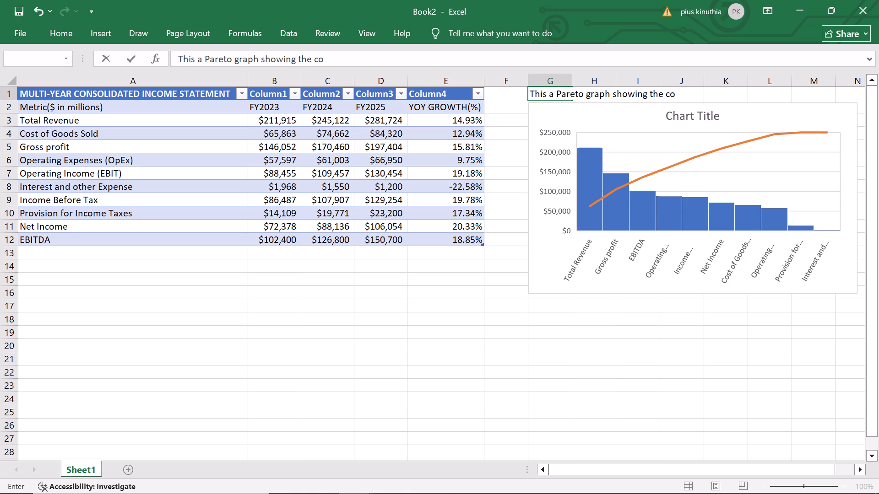
type("nsoli")
type("dated")
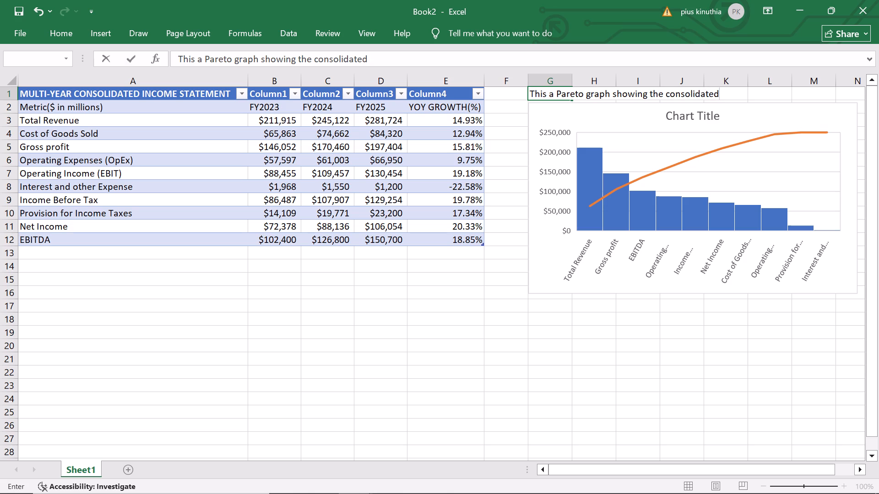
key("space")
type("incom")
type("e")
key("space")
type("state")
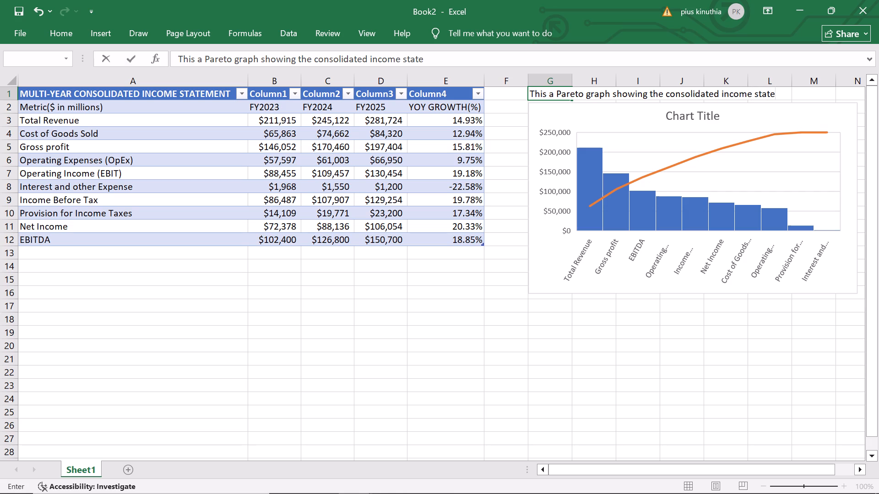
type("me")
type("nt")
key("period")
Make the entire caption text in cell G1 bold.
left_click_drag(811, 91, 788, 98)
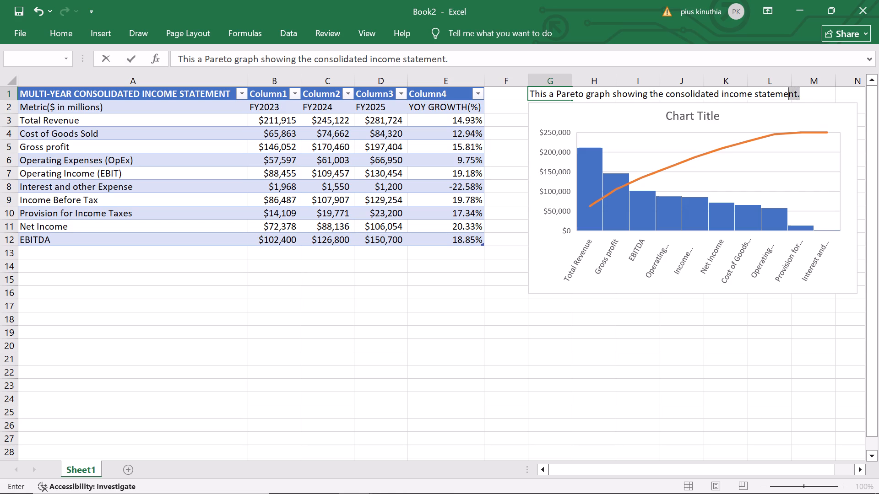
left_click_drag(788, 98, 599, 107)
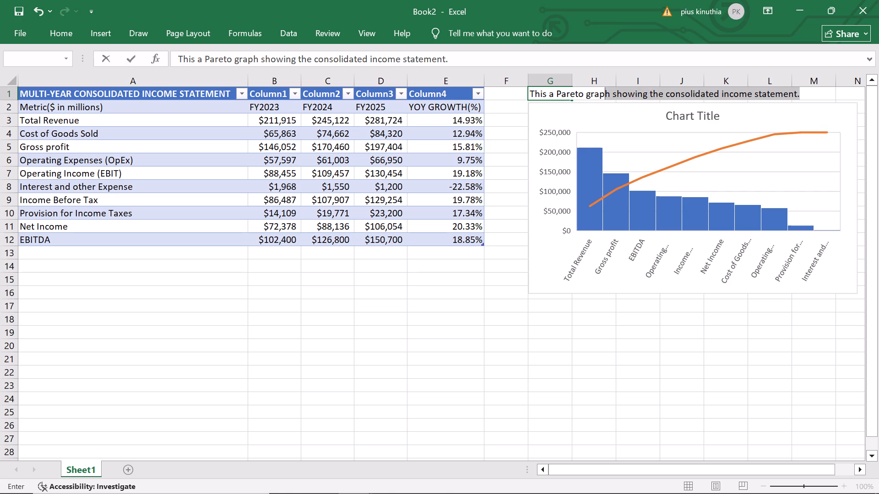
left_click_drag(599, 107, 525, 109)
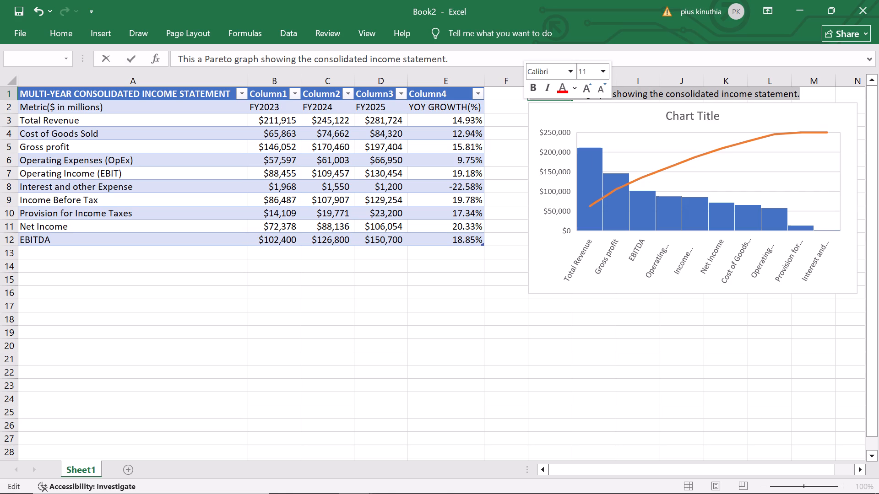
left_click(530, 84)
left_click(517, 134)
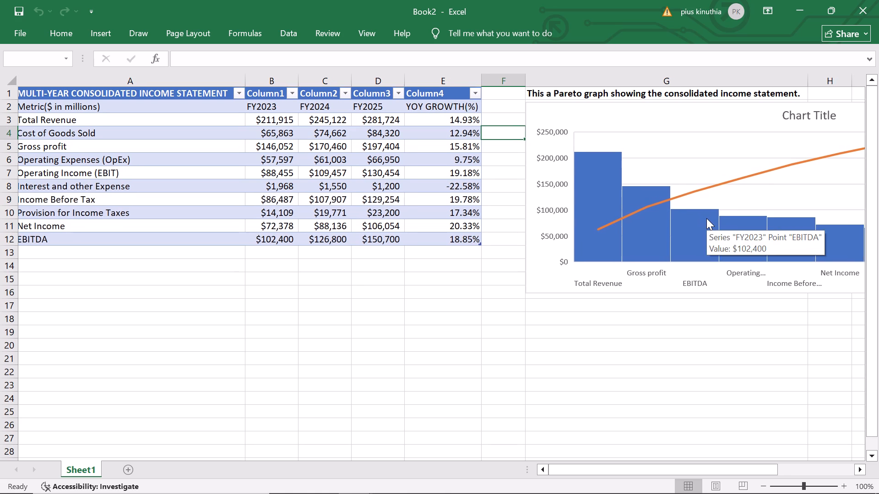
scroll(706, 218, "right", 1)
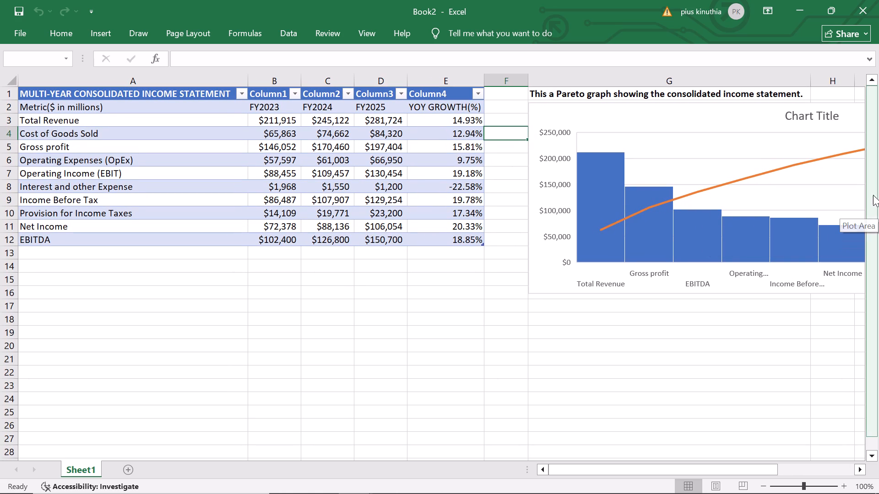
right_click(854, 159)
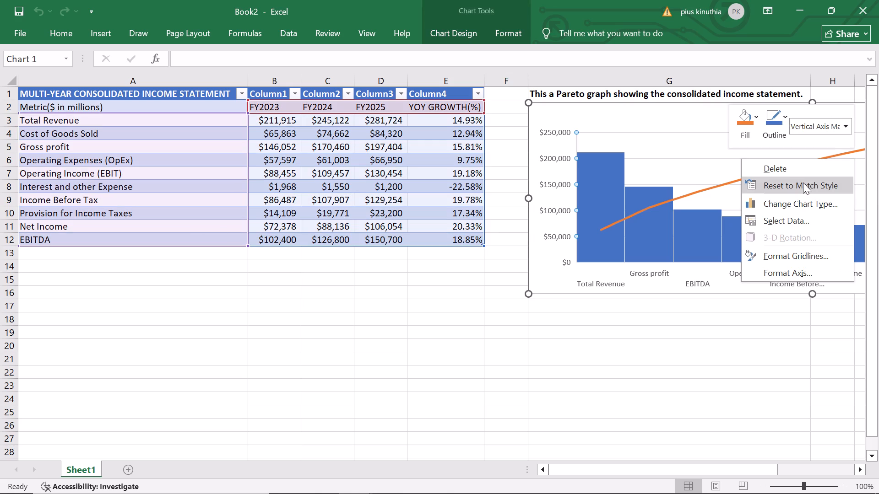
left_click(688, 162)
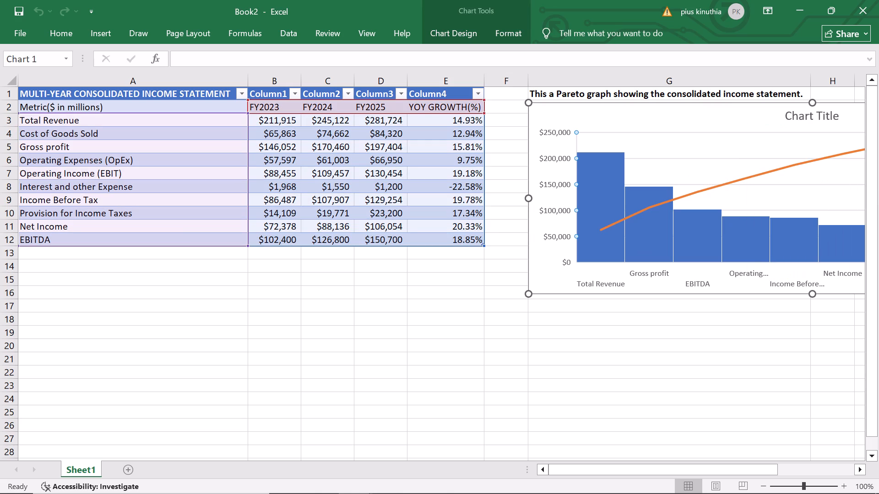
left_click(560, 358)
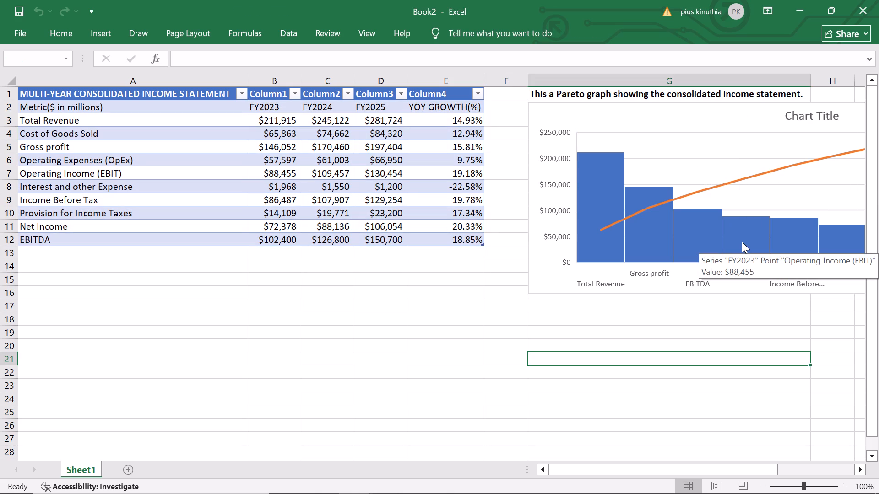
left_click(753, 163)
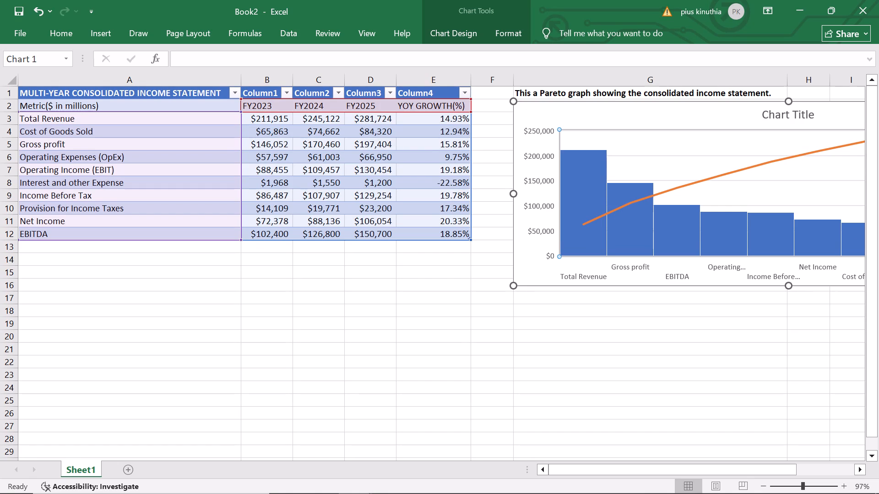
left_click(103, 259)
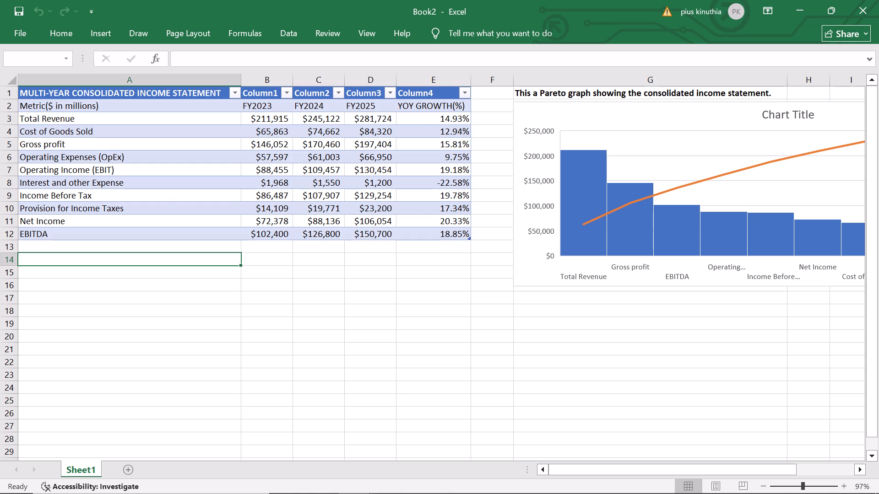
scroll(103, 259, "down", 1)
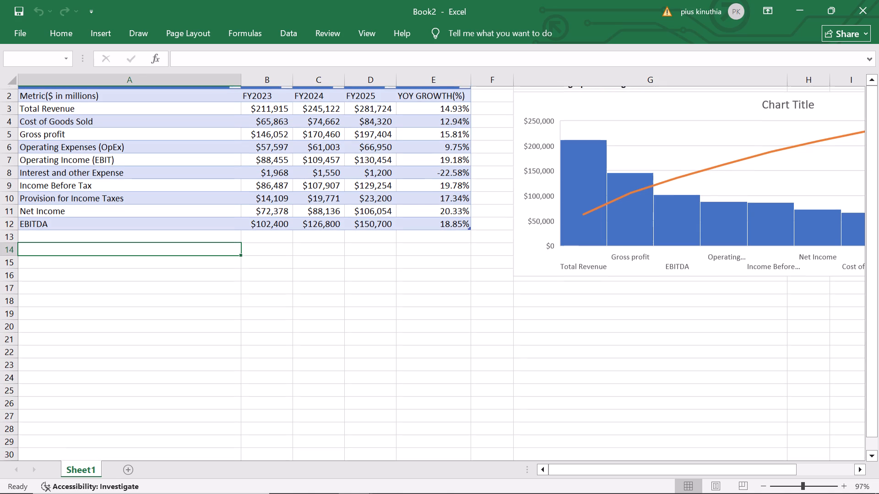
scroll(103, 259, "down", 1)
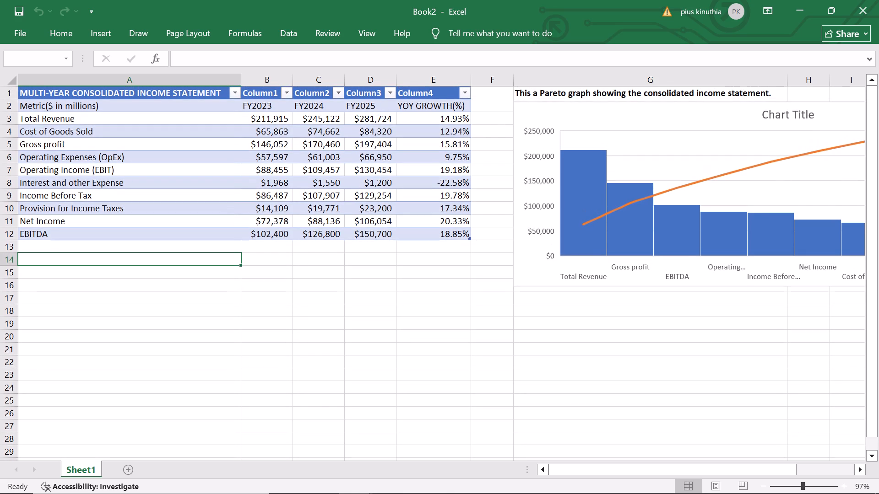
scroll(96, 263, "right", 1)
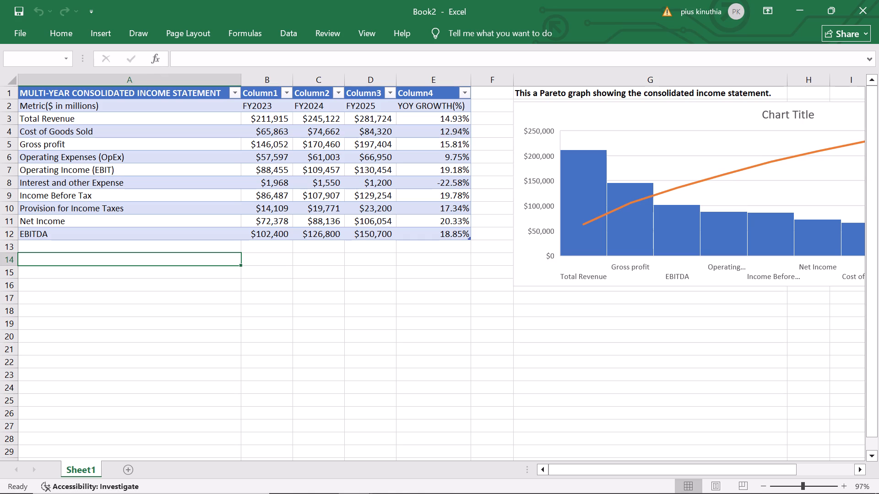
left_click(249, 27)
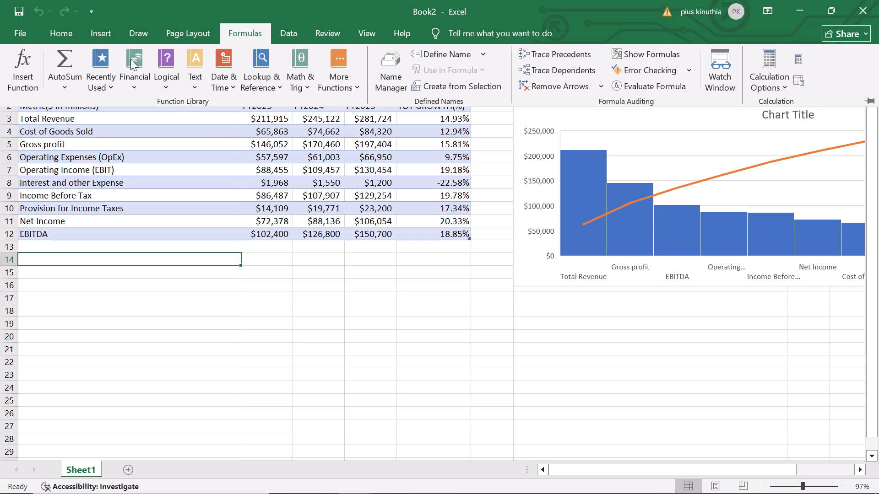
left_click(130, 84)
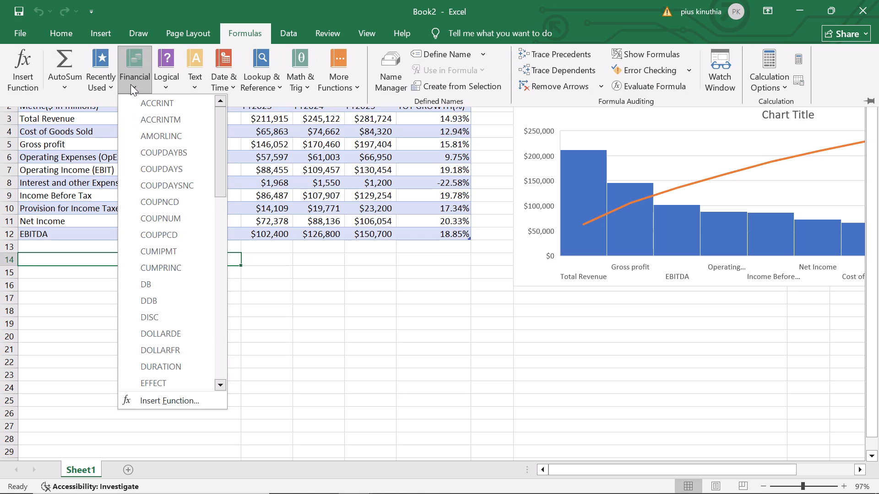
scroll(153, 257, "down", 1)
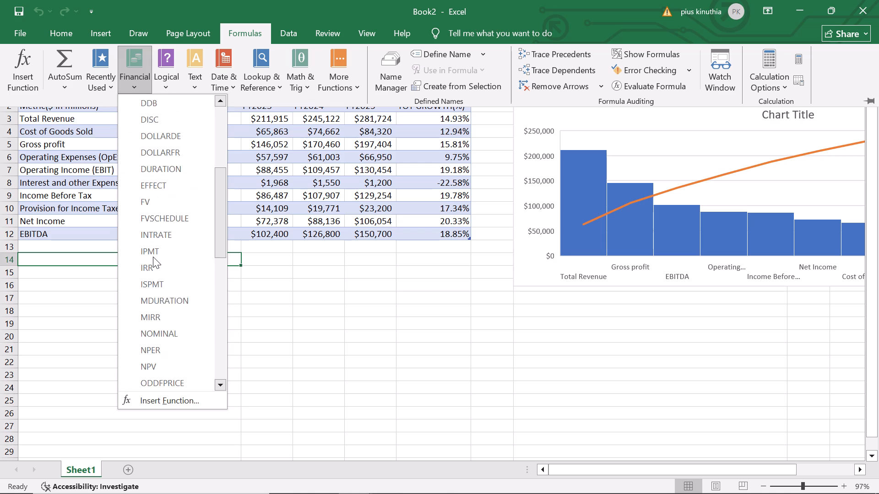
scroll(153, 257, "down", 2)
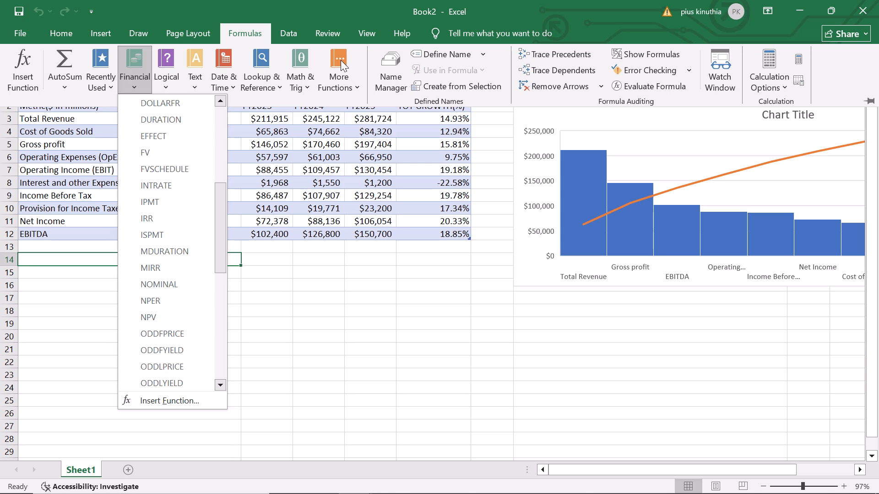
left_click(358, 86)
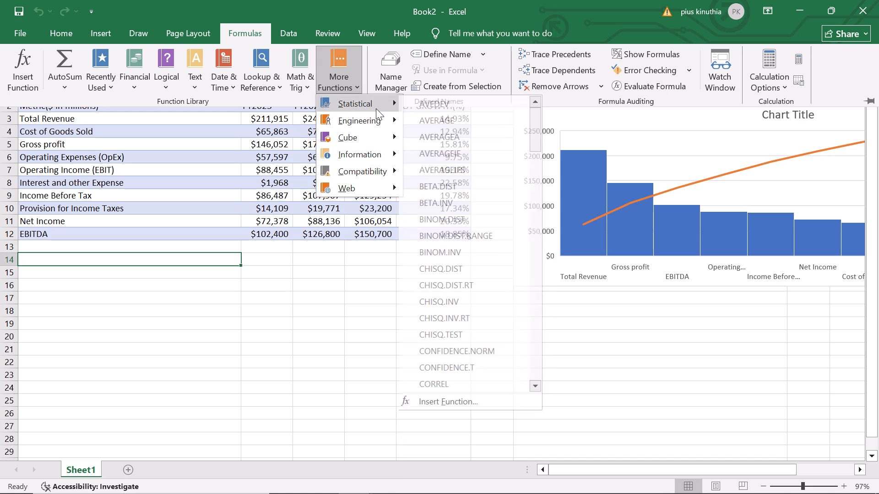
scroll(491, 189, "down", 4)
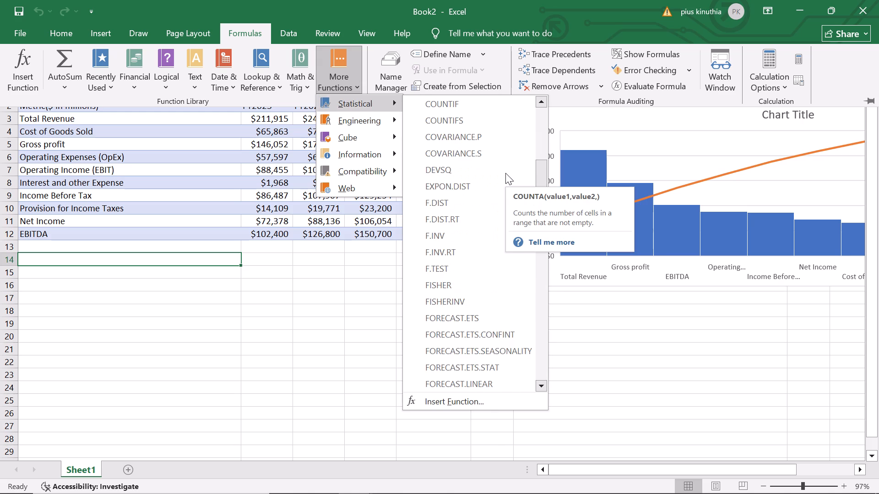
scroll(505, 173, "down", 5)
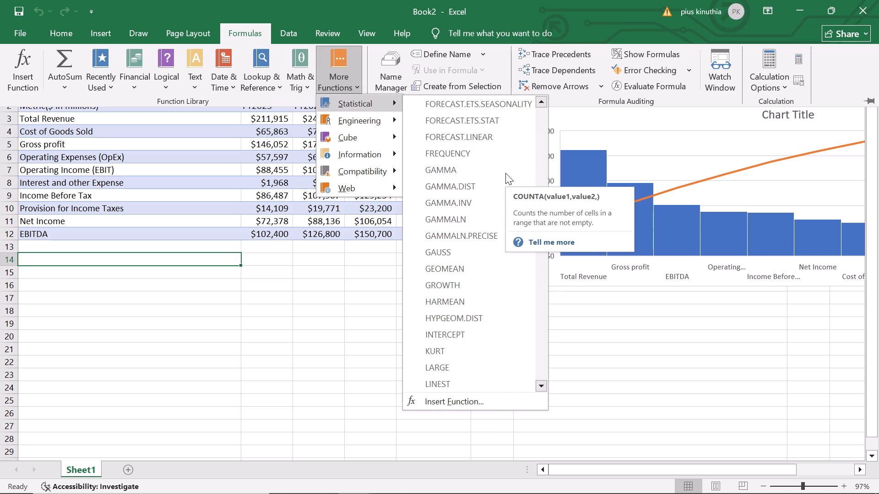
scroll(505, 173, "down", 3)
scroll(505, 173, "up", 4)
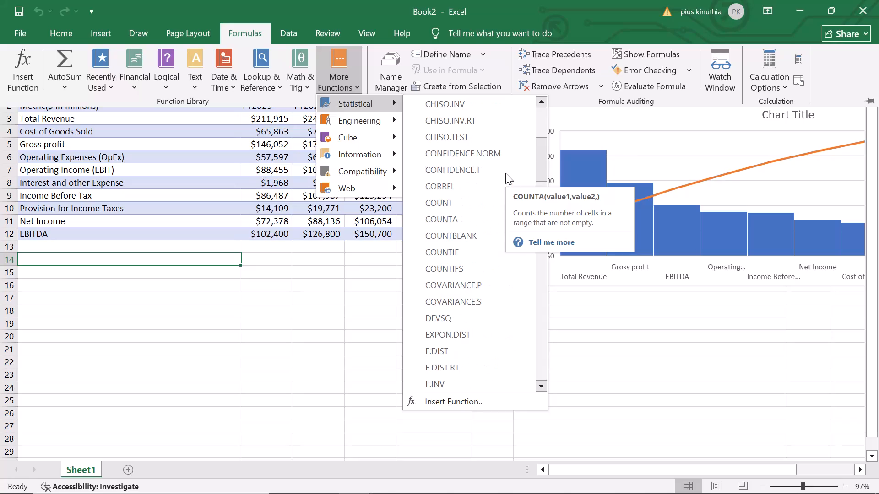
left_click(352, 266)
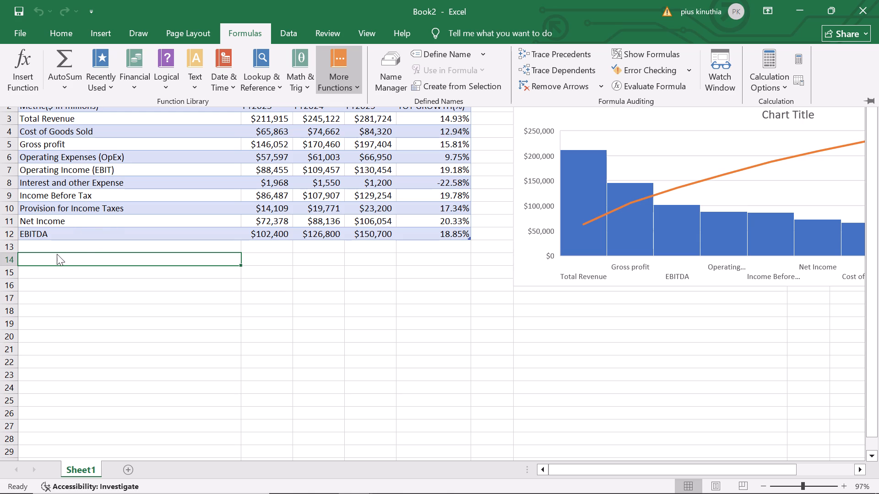
Enter the heading "SUMMARY OF FINANCIAL RATIOS AND METRICS" in cell A14 below the income statement table.
left_click(57, 254)
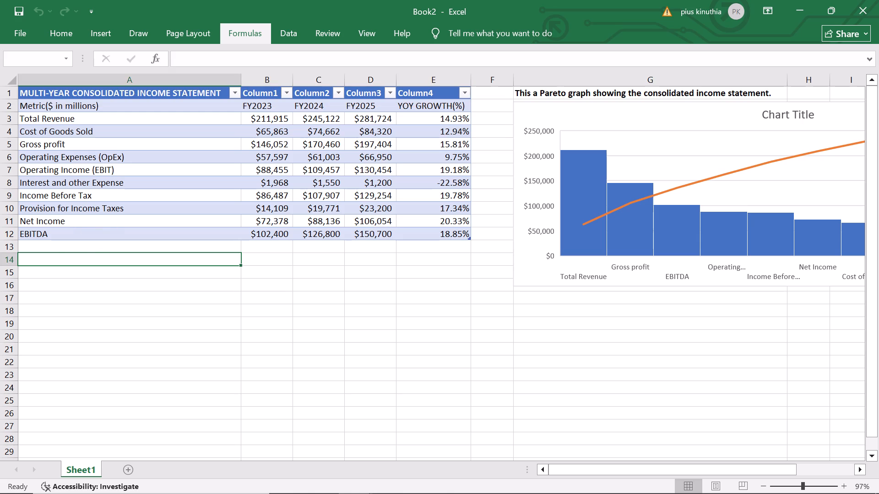
key("s")
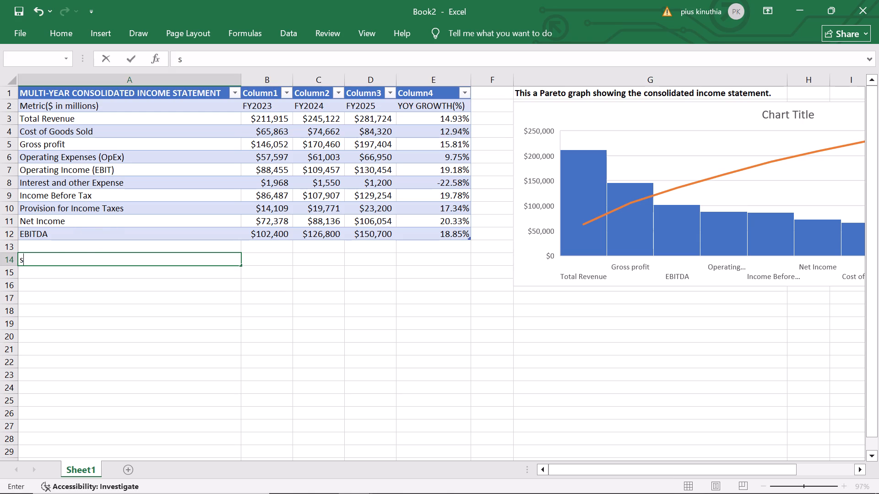
key("BackSpace")
key("s")
type("UMMARY")
key("space")
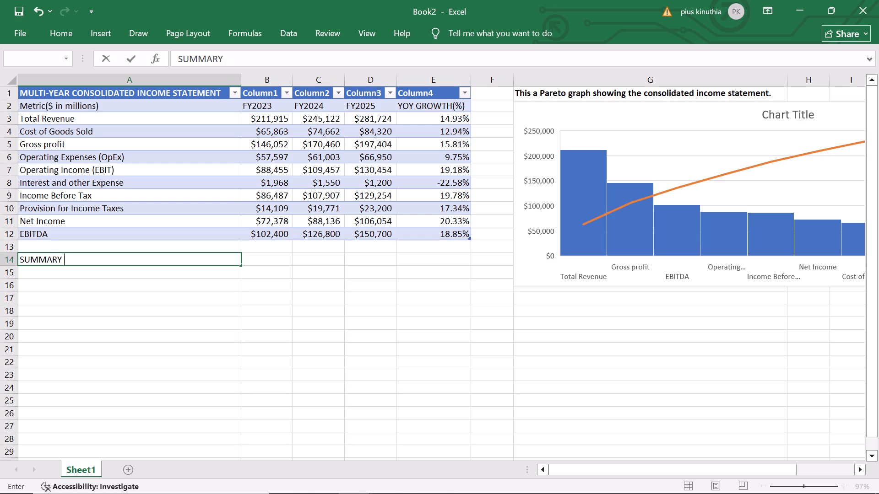
type("OF")
key("space")
key("f")
type("INAN")
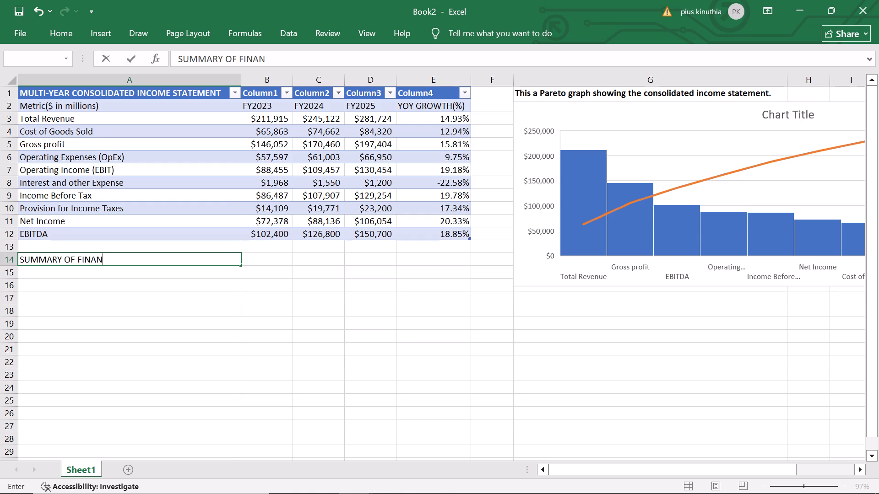
type("CI")
type("AL")
key("space")
type("RAT")
type("IOS")
key("space")
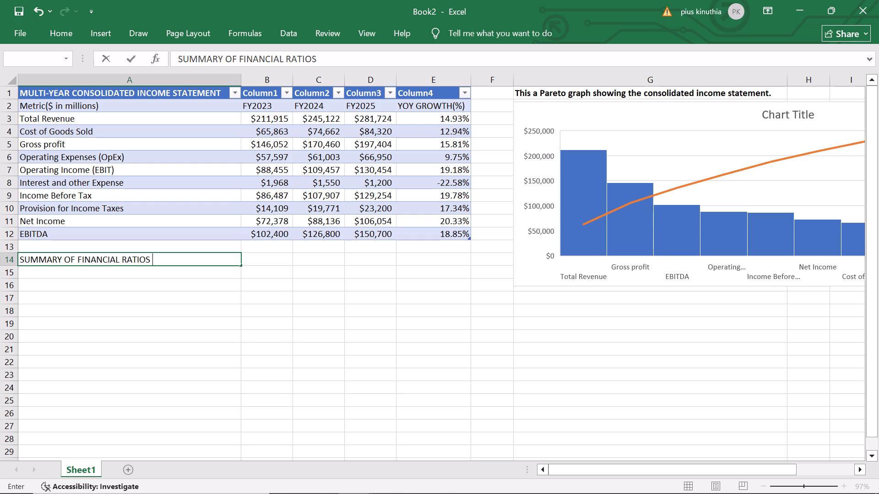
type("AND")
key("space")
key("m")
type("ETRICS")
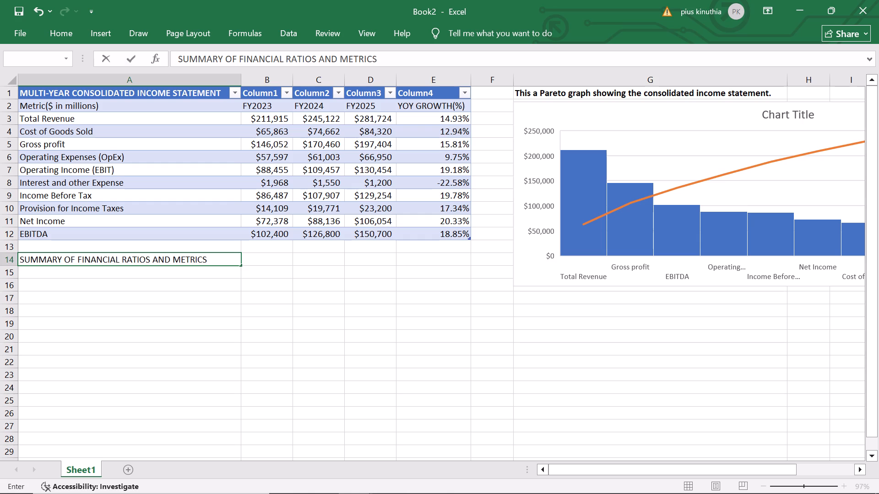
Make the entire heading text in cell A14 bold.
left_click_drag(209, 258, 170, 260)
left_click_drag(170, 260, 11, 257)
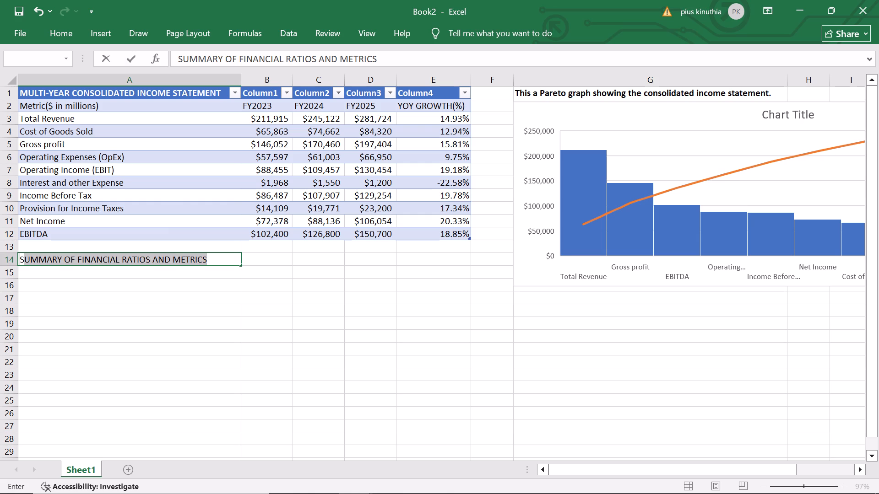
left_click_drag(11, 257, 19, 255)
left_click_drag(19, 255, 17, 255)
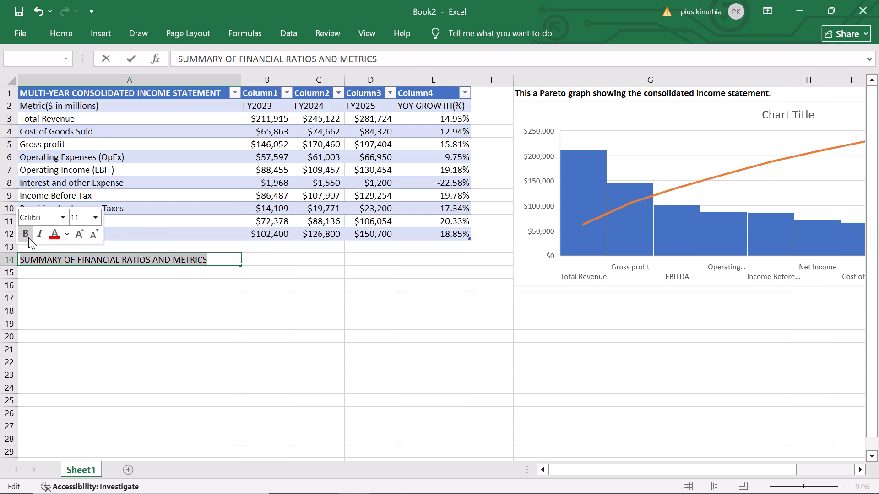
left_click(28, 237)
left_click(126, 307)
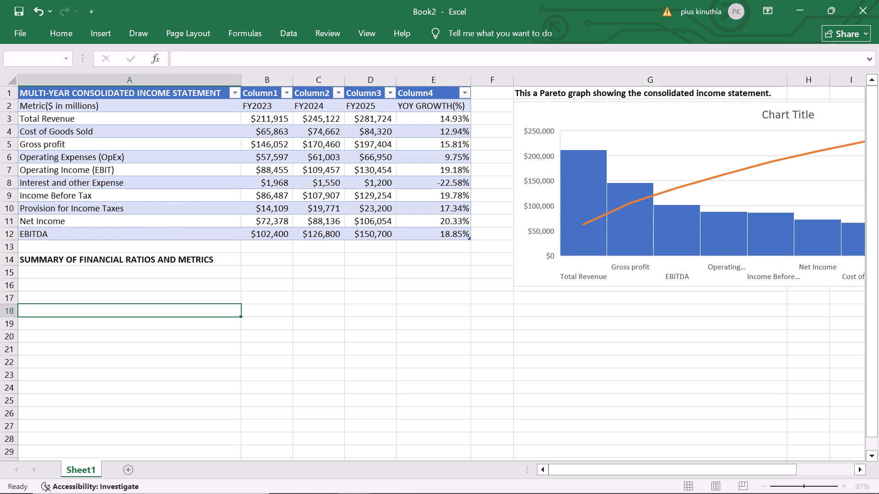
Enter the column header "Financial KPI" in cell A15 below the summary heading.
left_click(118, 272)
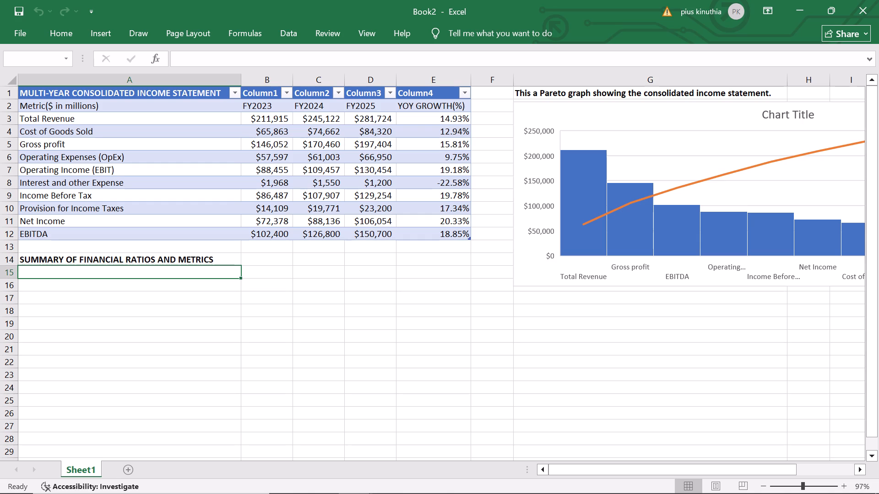
left_click(65, 271)
left_click(64, 271)
key("f")
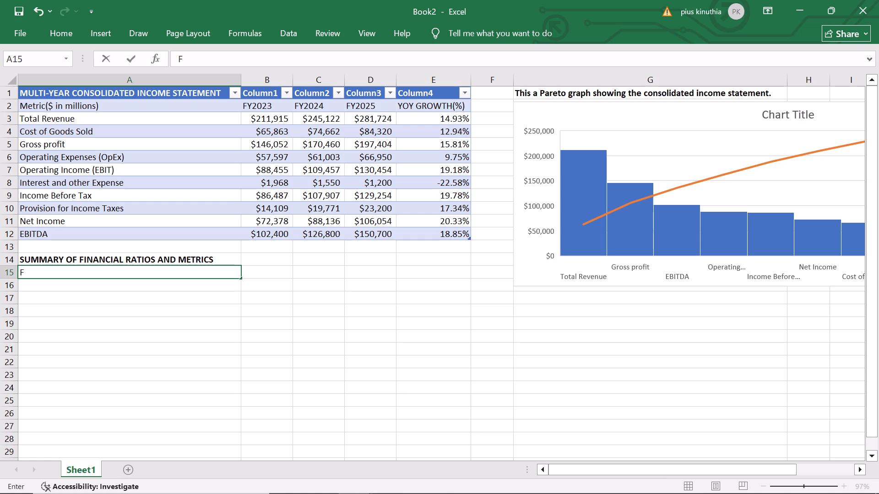
key("i")
type("nanci")
key("a")
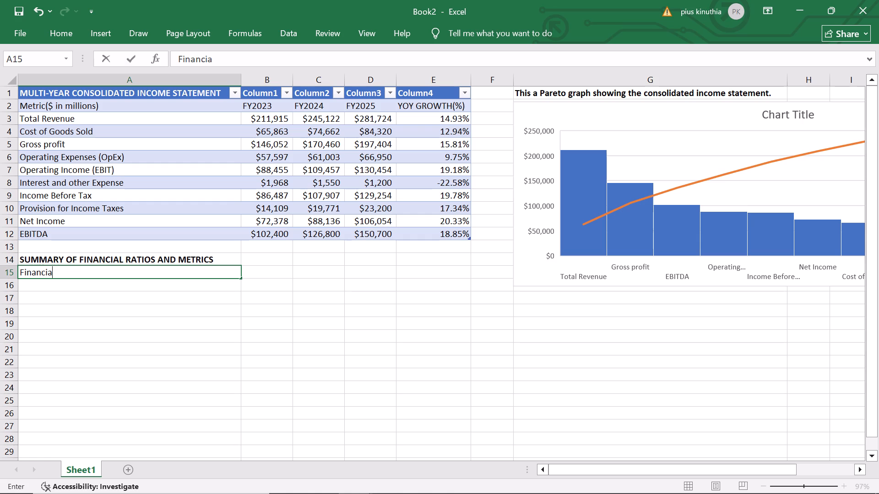
key("l")
key("space")
type("KPI")
Enter the year headers "FY2024" in cell B15 and "FY2025" in cell C15.
left_click(257, 279)
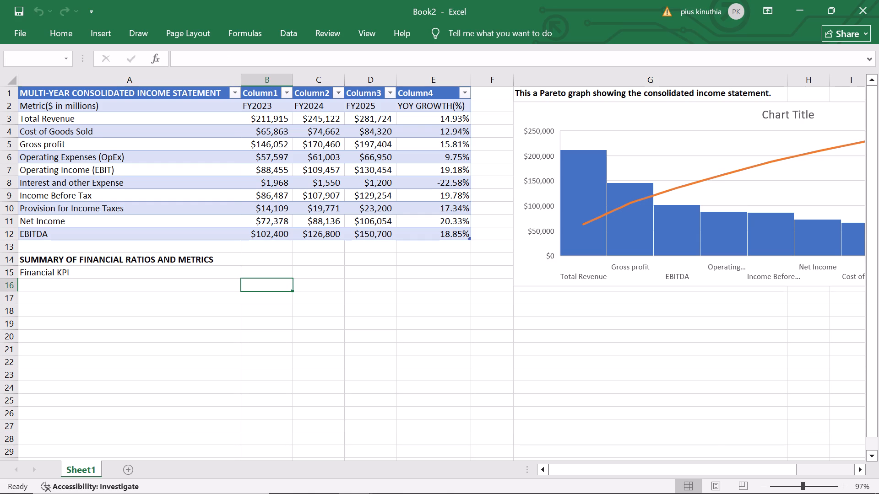
left_click(257, 273)
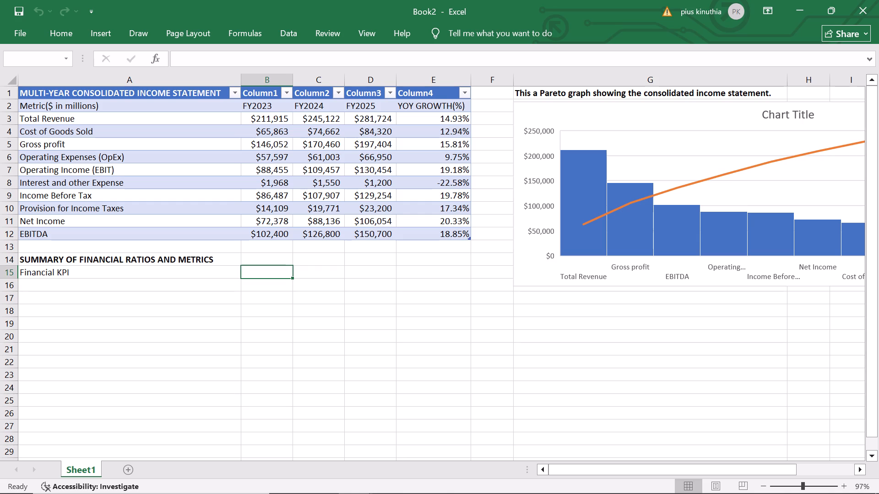
type("FY2")
type("024")
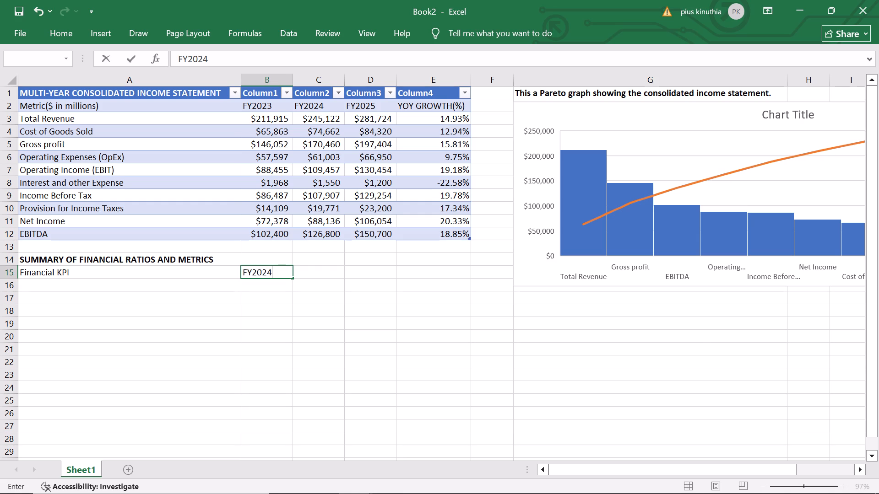
left_click(315, 267)
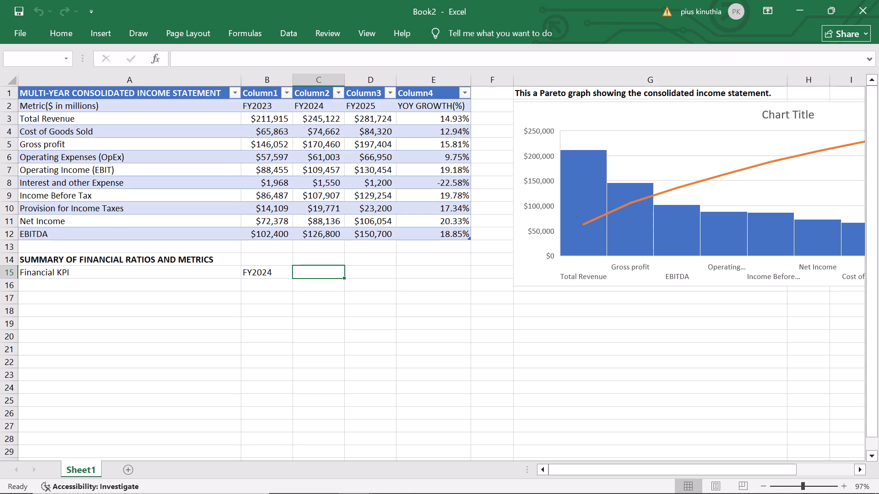
type("FY")
key("2")
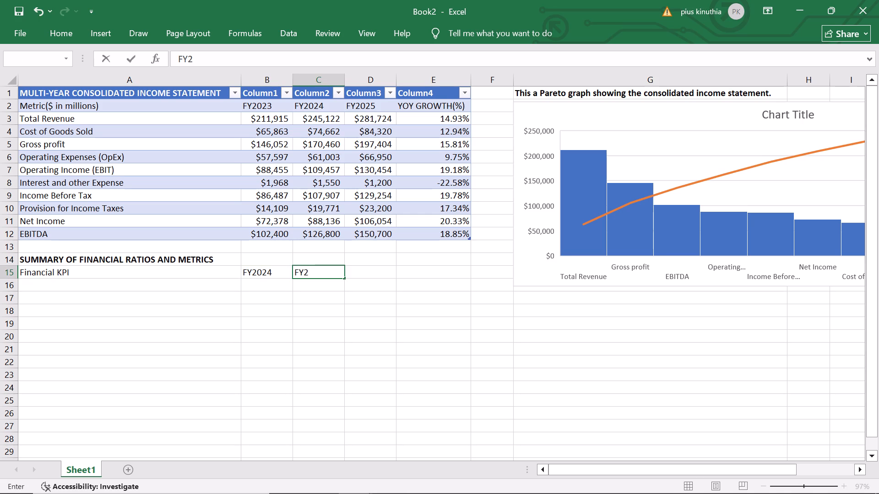
type("025")
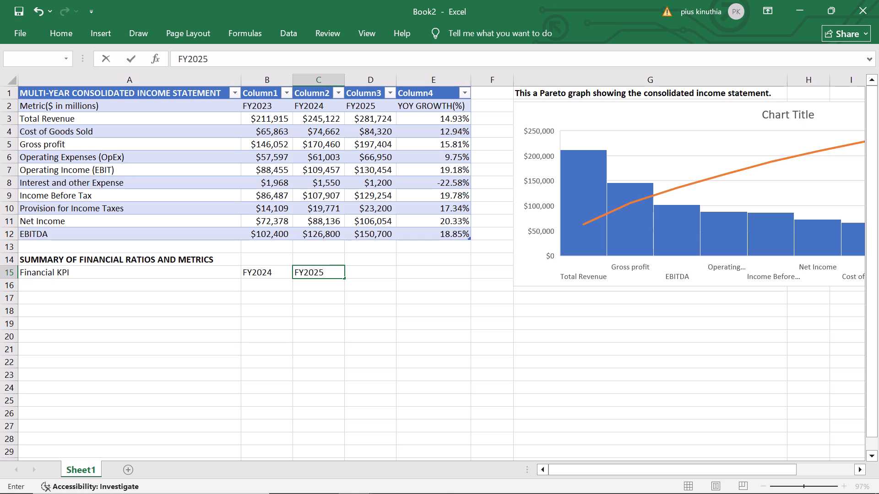
Enter the column header "BENCHMARK/NOTES" in cell D15 of the ratios summary.
left_click(364, 273)
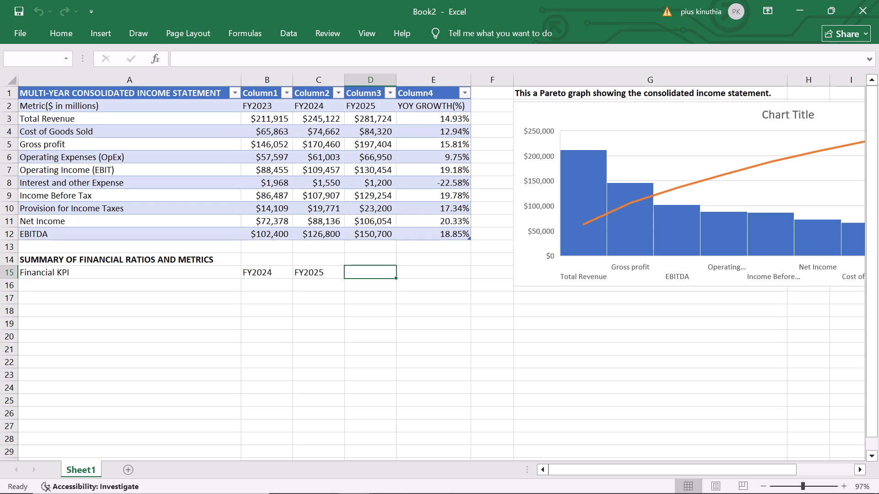
left_click(354, 271)
key("b")
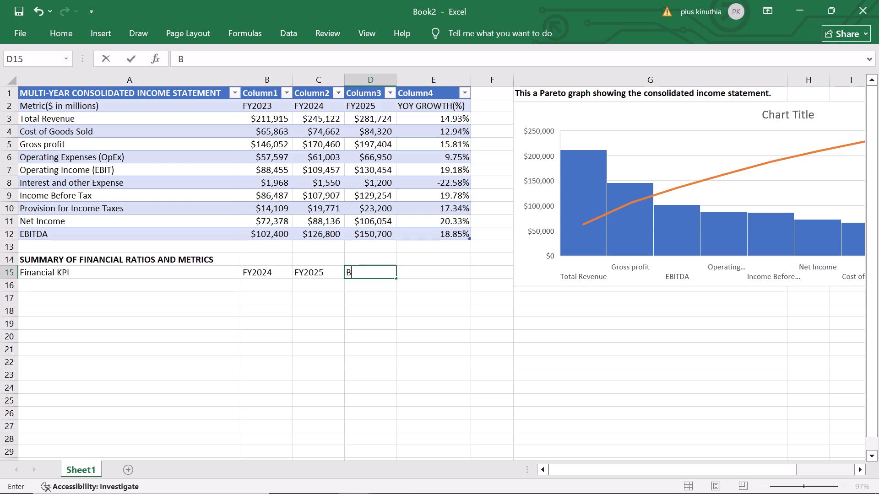
type("EN")
key("c")
type("HMAR")
key("k")
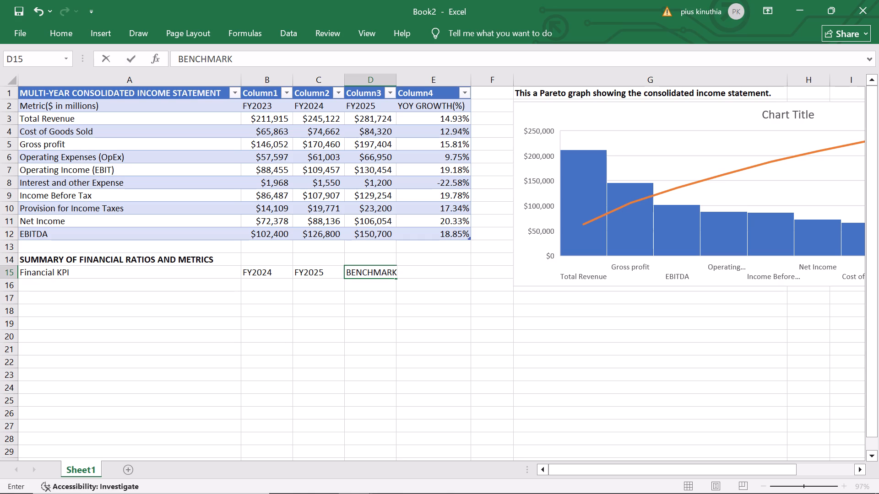
key("slash")
type("NOTES")
scroll(139, 306, "right", 1)
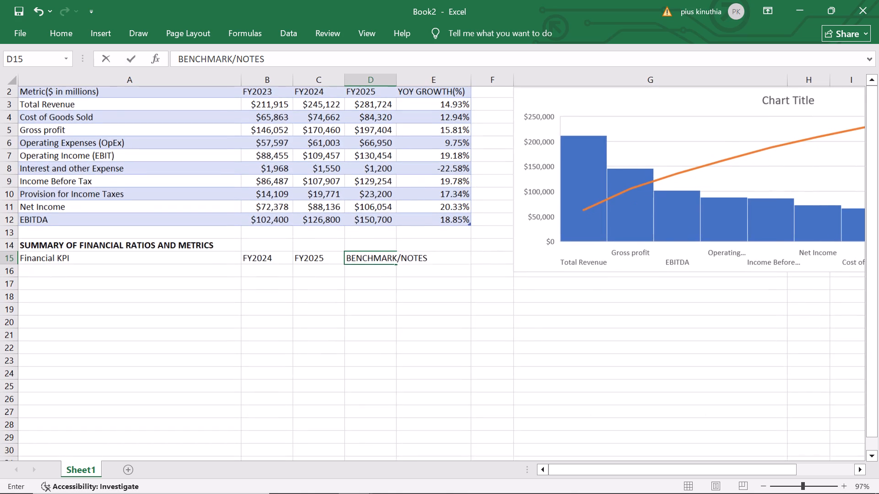
scroll(139, 306, "right", 1)
Enter the row label "Gross Margin" in cell A16 under Financial KPI.
left_click(76, 269)
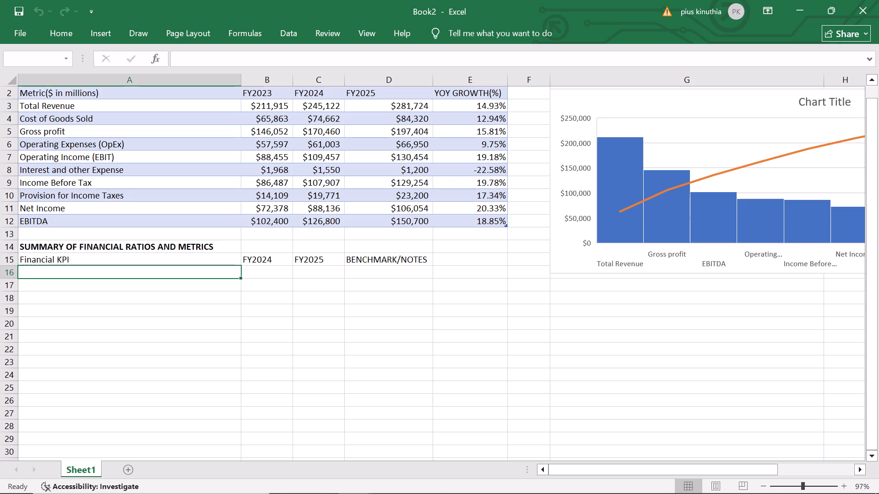
key("g")
type("ross")
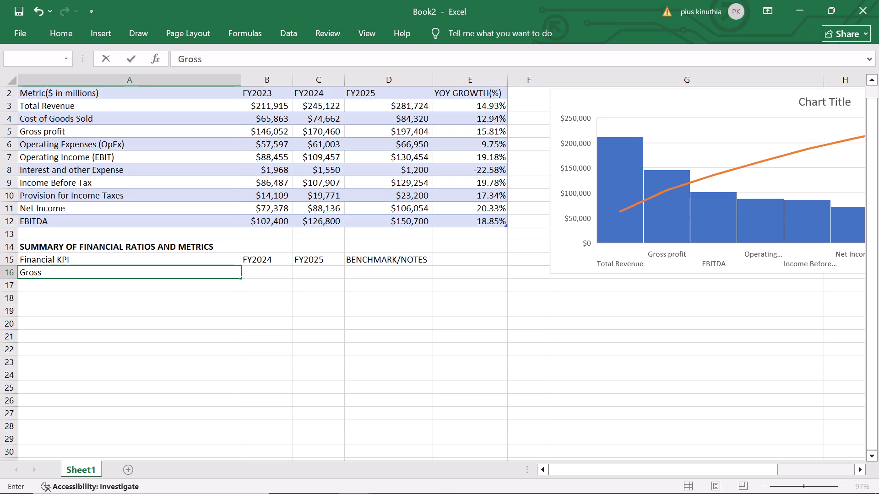
key("space")
key("m")
key("a")
type("rgin")
key("space")
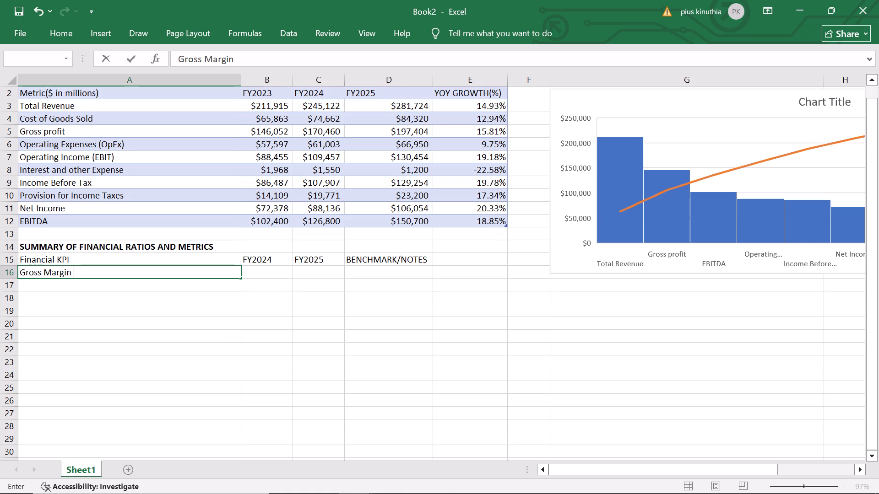
Enter the row label "Operating Margin" in cell A17 under Gross Margin.
left_click(43, 286)
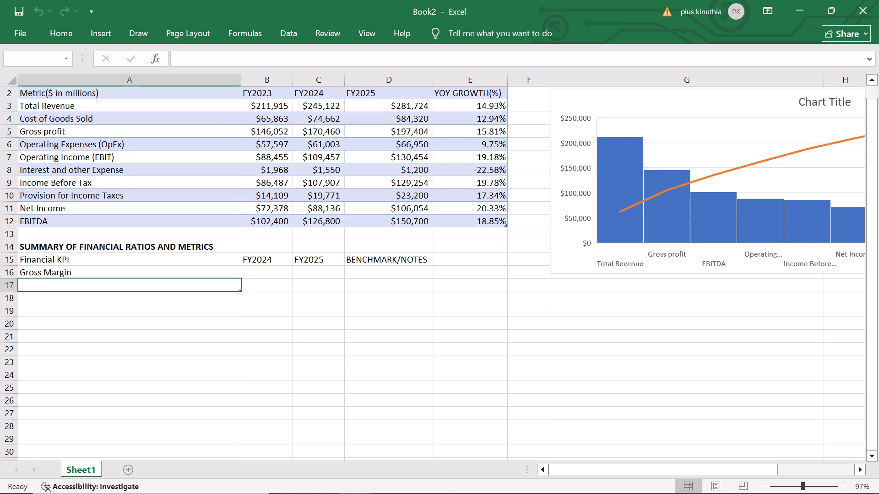
type("perating")
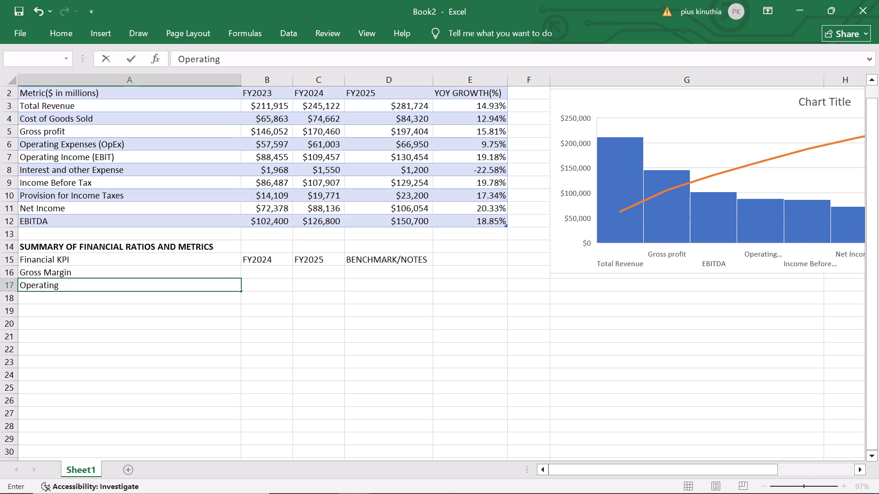
key("space")
key("m")
type("argin")
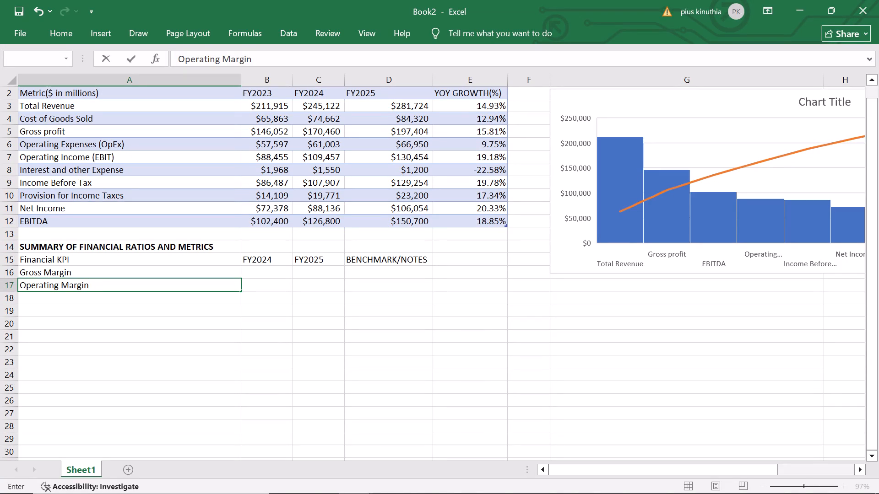
Enter the row label "New profit Margin" in cell A18 under Operating Margin.
left_click(48, 301)
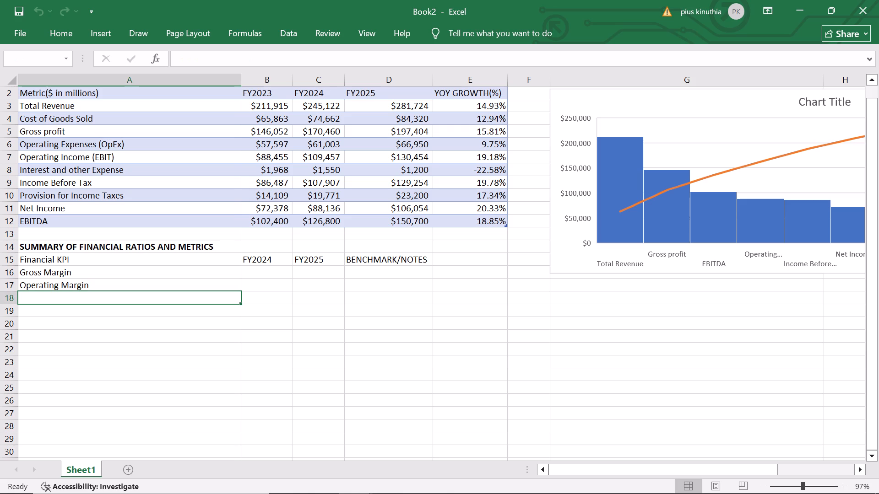
key("n")
type("ew")
key("space")
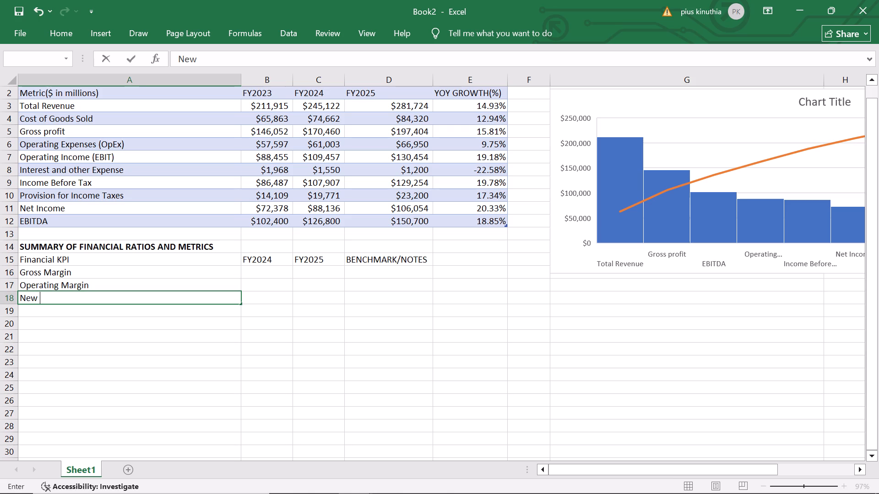
type("profit")
key("space")
key("m")
type("argin")
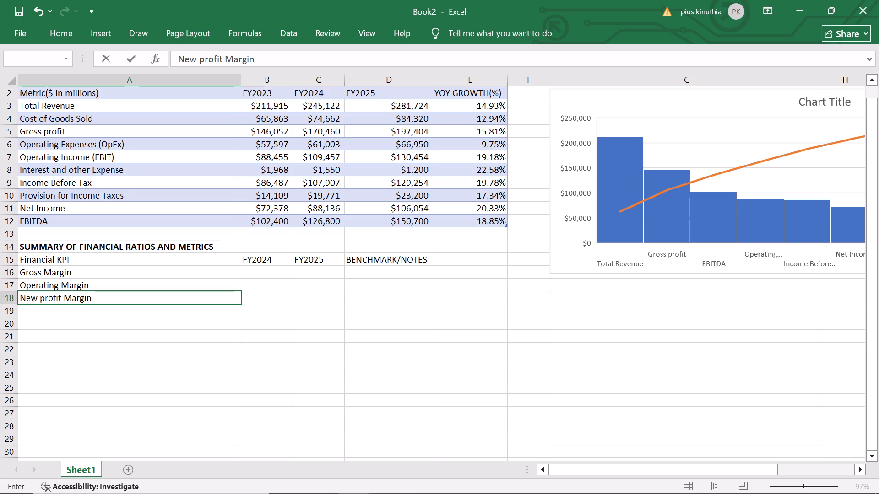
left_click(68, 311)
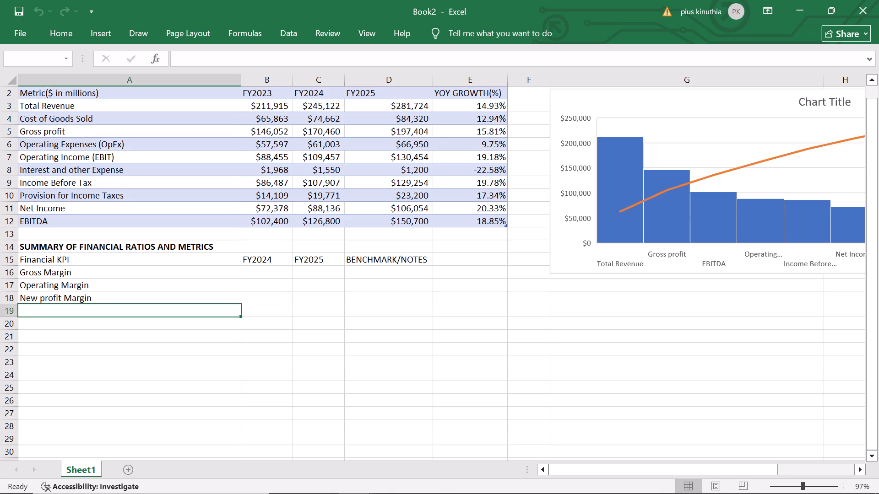
Enter the row label "Return on Equity(ROE)" in cell A19 under New profit Margin.
key("r")
key("e")
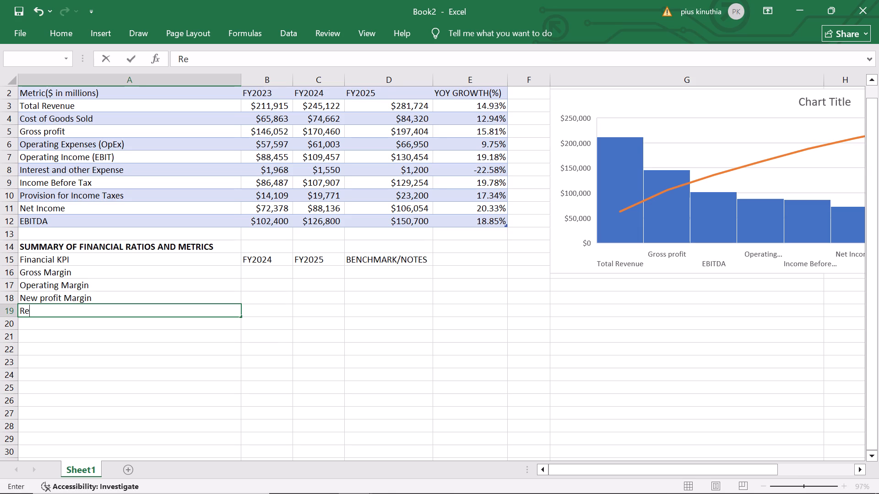
type("tur")
type("n")
key("space")
type("on")
key("space")
key("e")
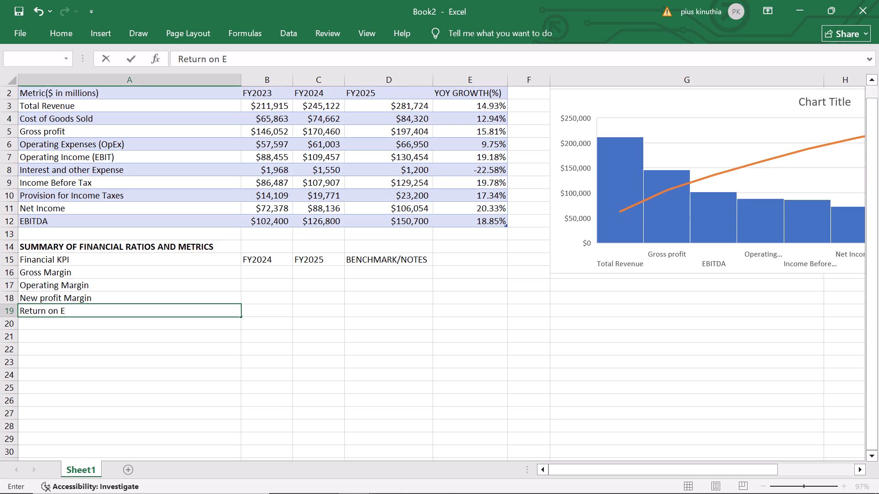
key("q")
type("uity")
key("shift+parenleft")
type("ROE")
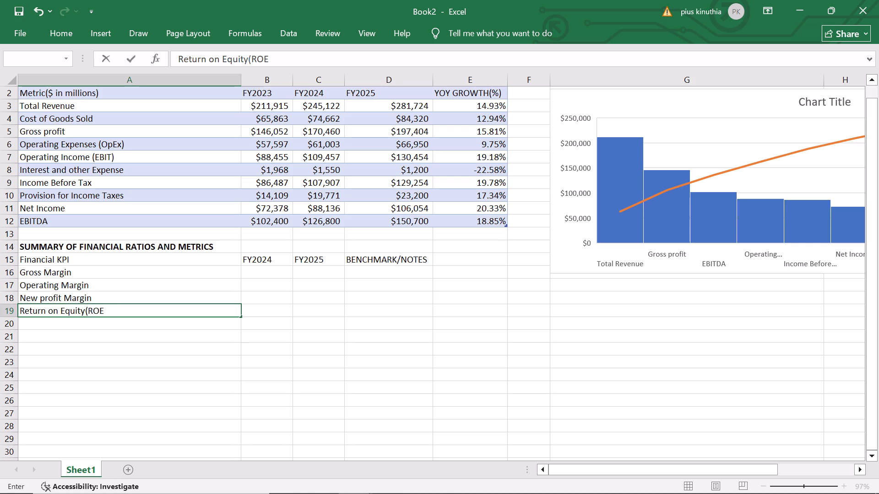
key("shift+parenright")
Enter the row label "Current Ratio" in cell A20 under Return on Equity(ROE).
left_click(65, 319)
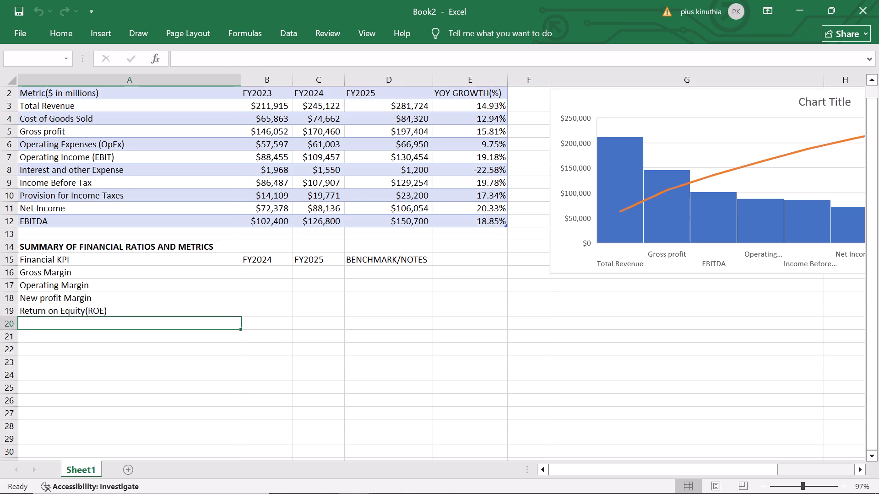
key("c")
type("urre")
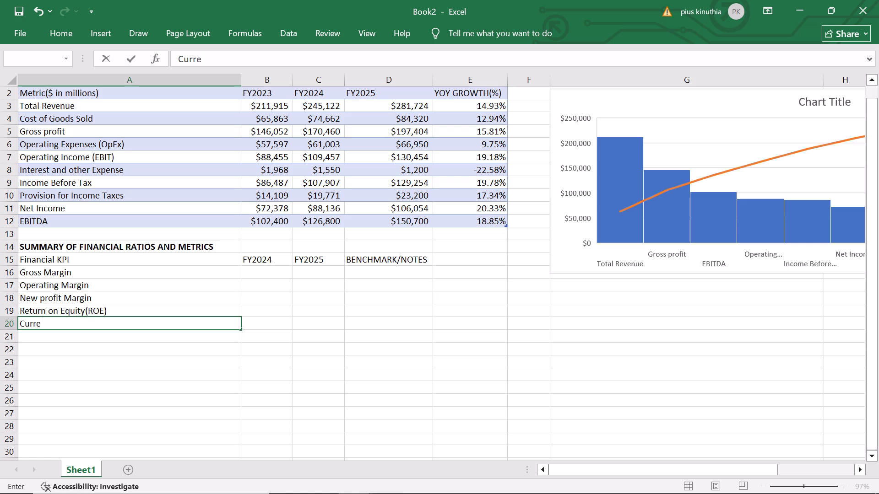
type("nt")
key("space")
key("r")
type("atio")
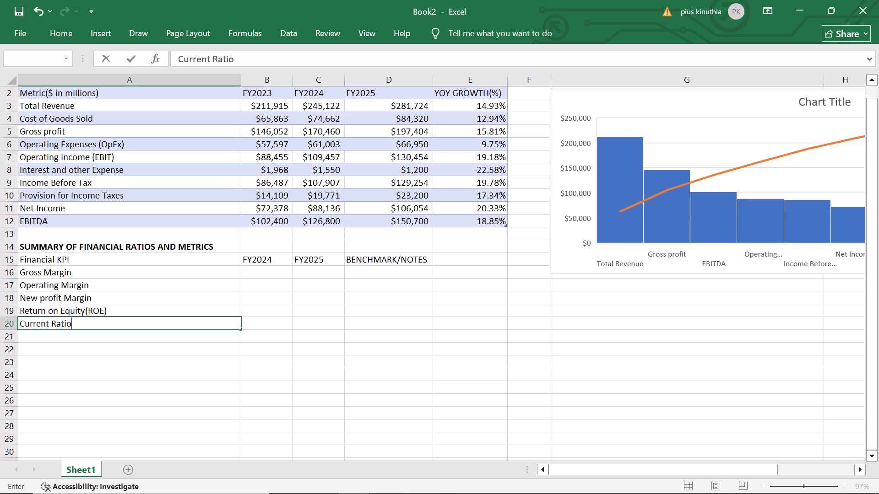
Enter the row label "Debt to Equity" in cell A21 under Current Ratio.
left_click(40, 335)
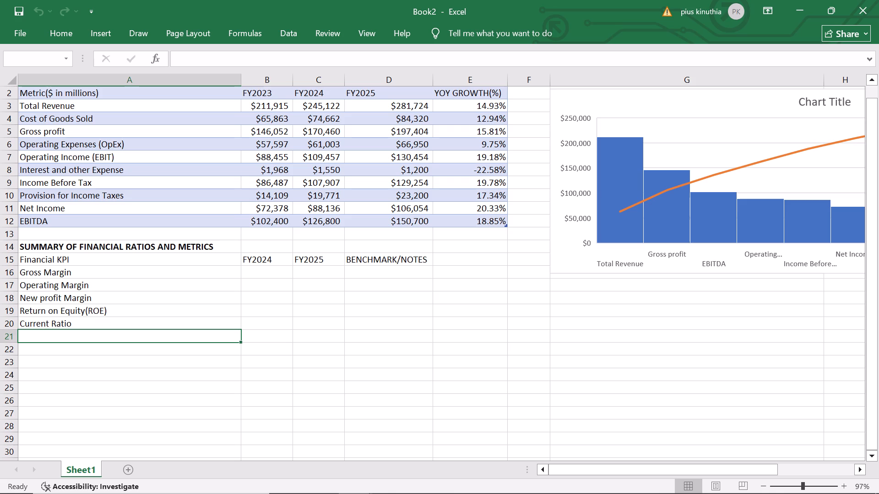
key("d")
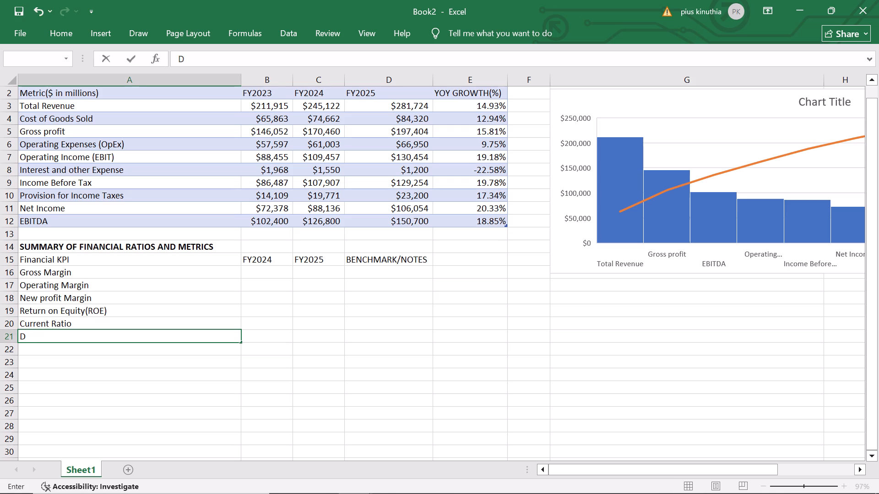
type("bt")
key("space")
type("t")
type("o")
key("space")
key("e")
type("quity")
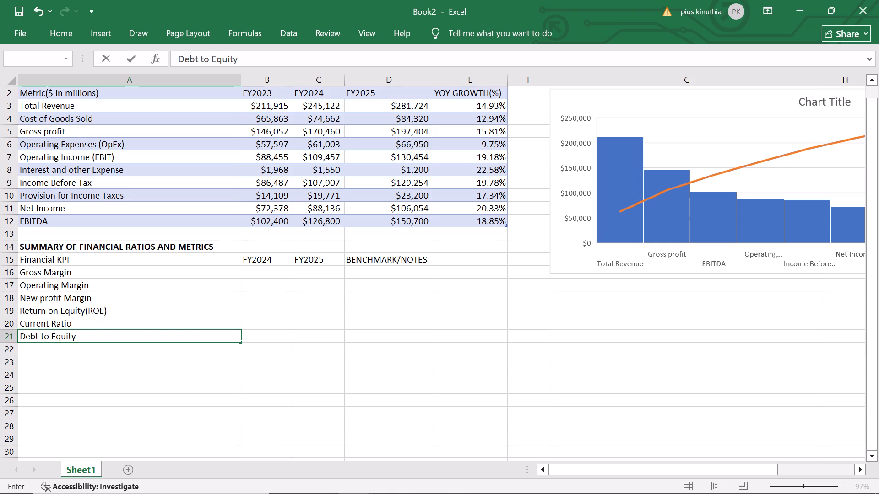
Enter the row label "Free Cash flow(FCF)" in cell A22 under Debt to Equity.
left_click(46, 353)
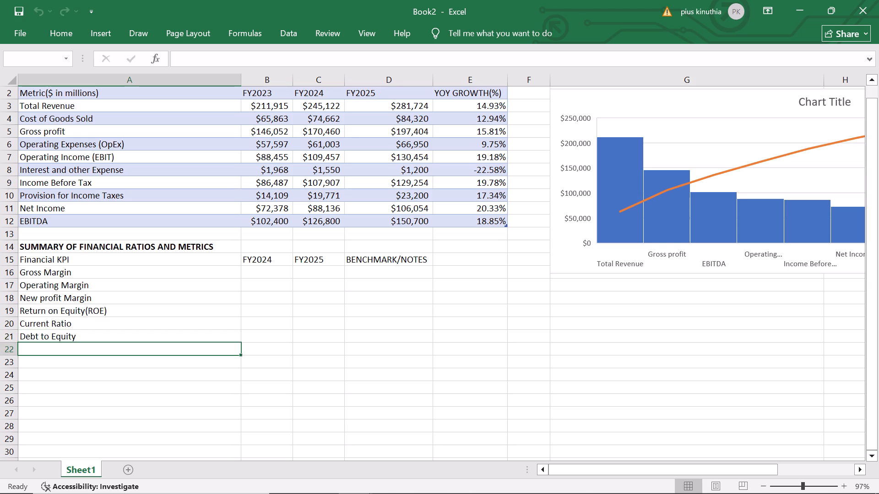
key("f")
type("ree")
key("space")
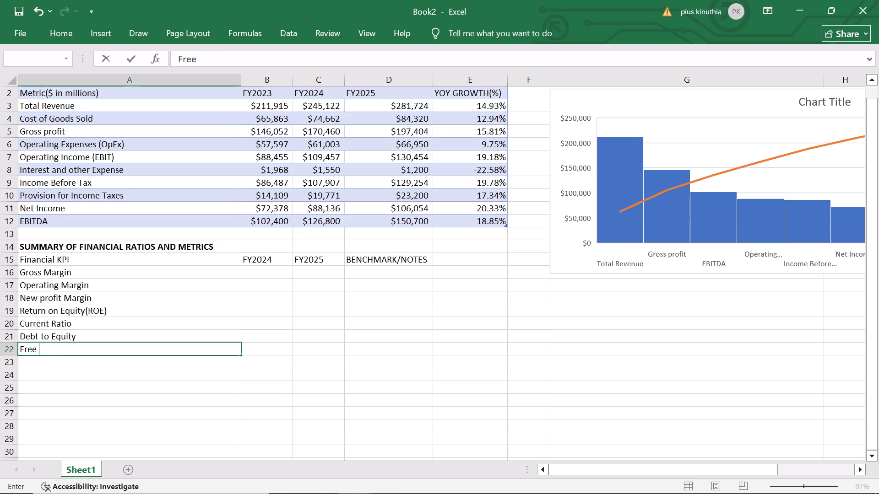
key("c")
key("a")
type("sh")
key("space")
key("f")
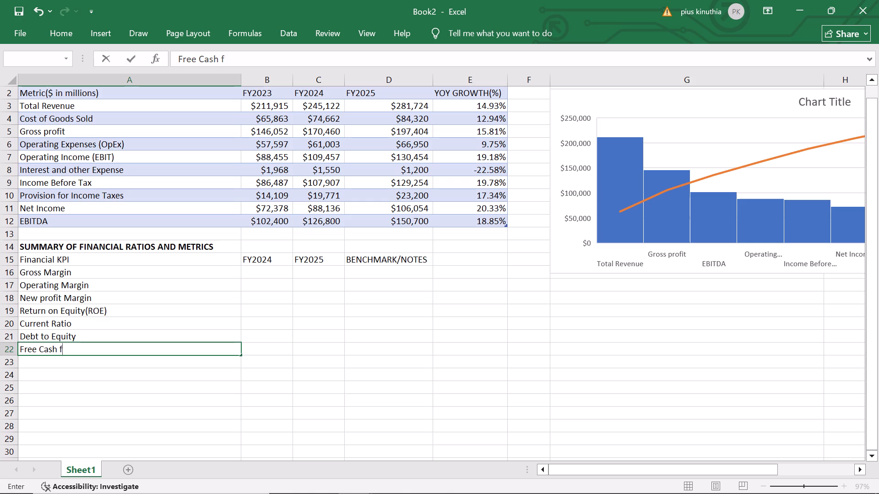
type("low")
left_click(85, 349)
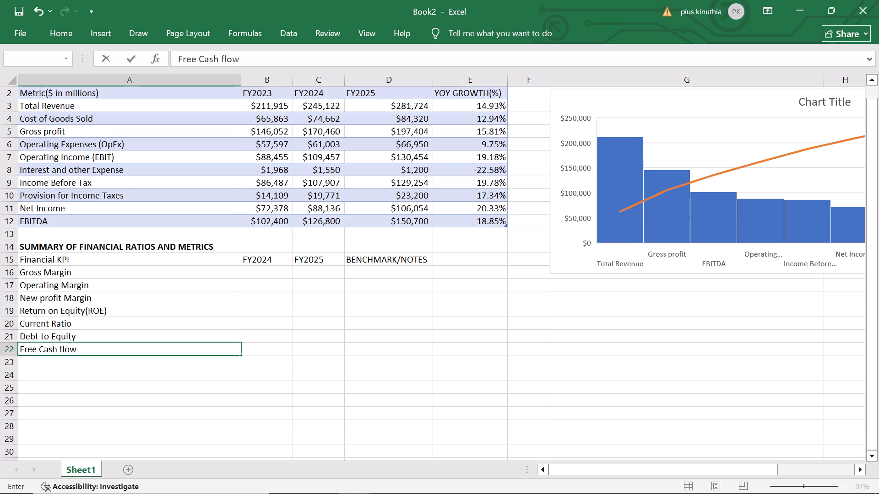
left_click(85, 349)
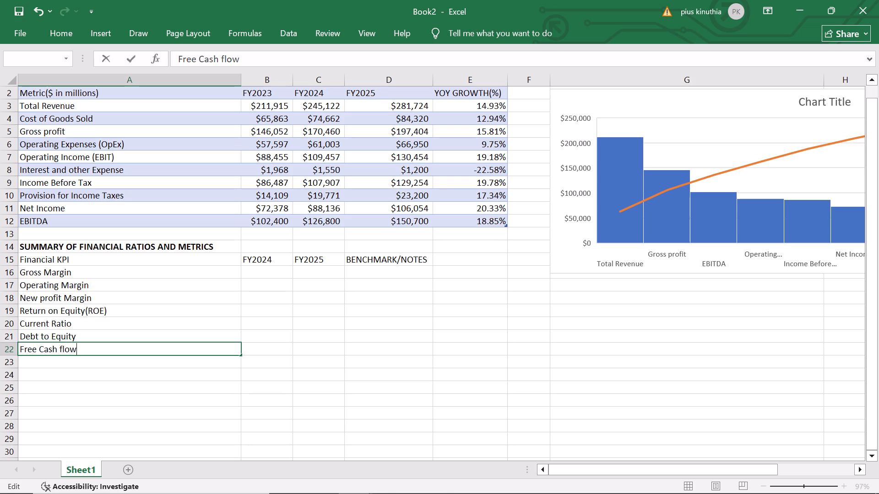
left_click(84, 351)
key("shift+parenleft")
key("f")
key("c")
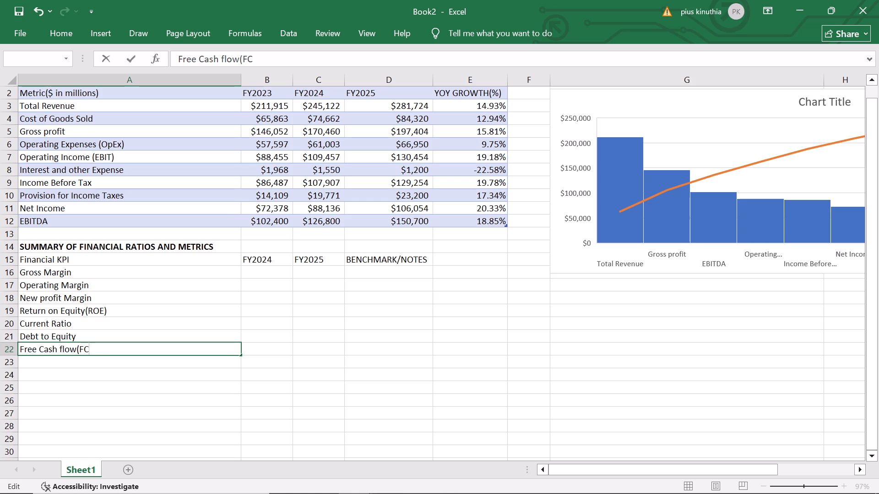
key("f")
key("shift+parenright")
Enter 17.97 as the FY2024 Gross Margin in cell B16 of the financial ratios summary.
scroll(98, 346, "down", 1)
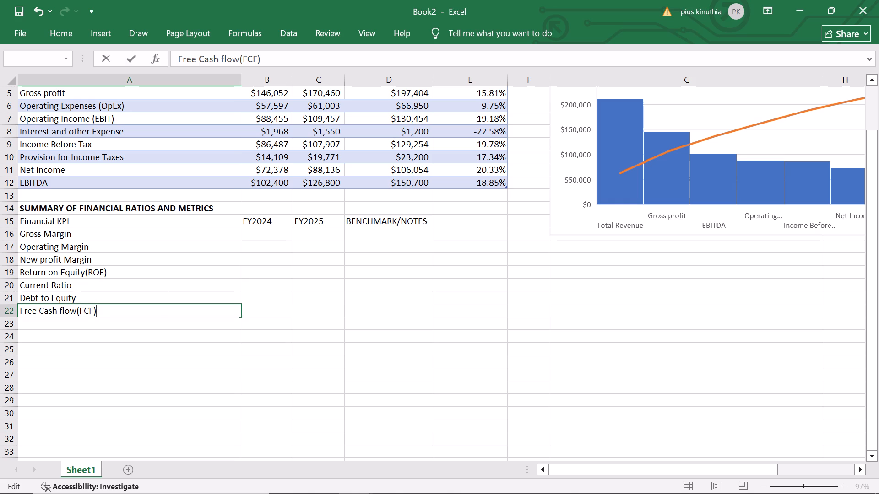
left_click(250, 236)
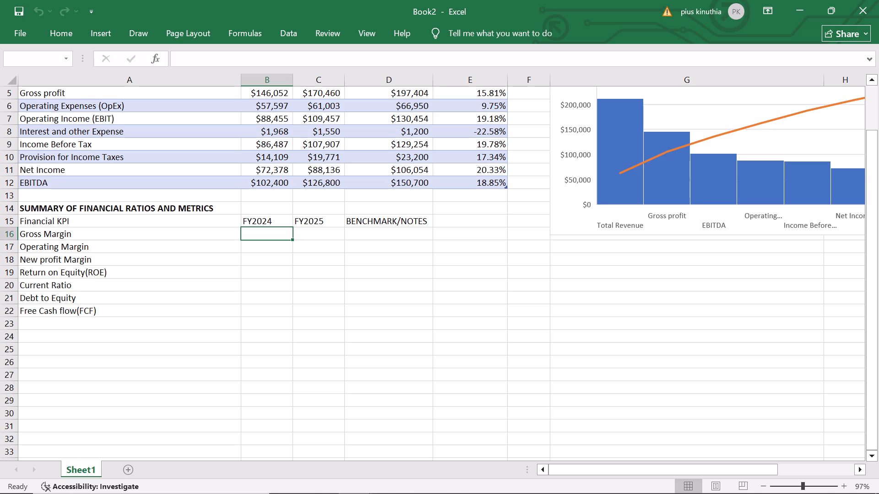
type("17")
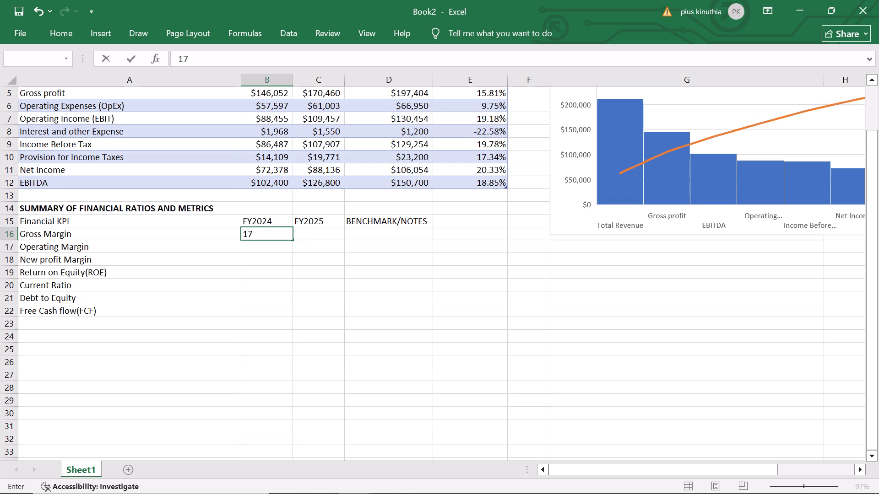
key("period")
type("97")
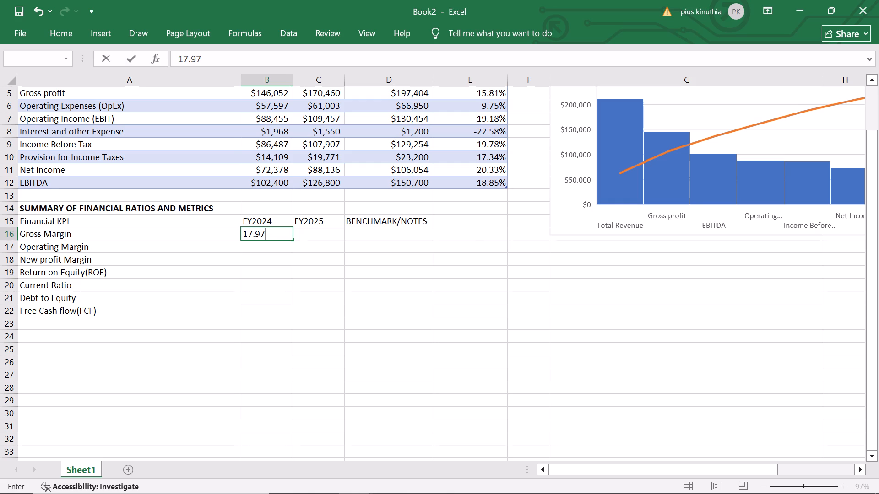
left_click(248, 249)
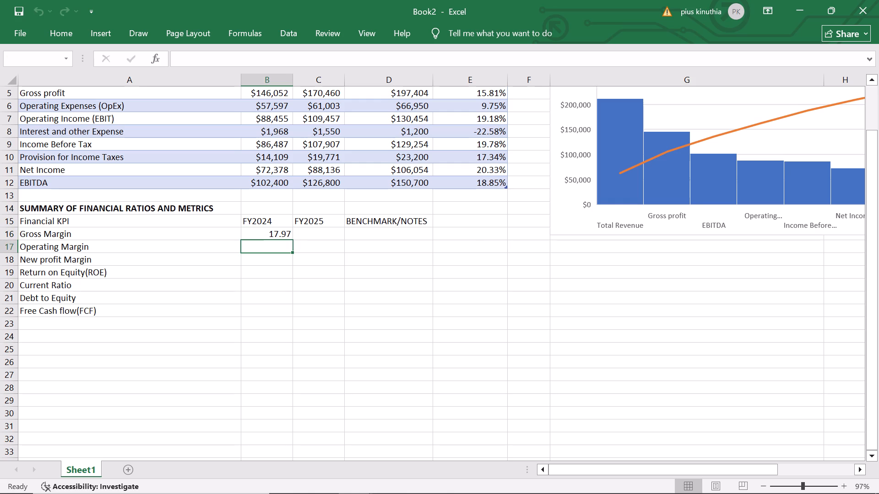
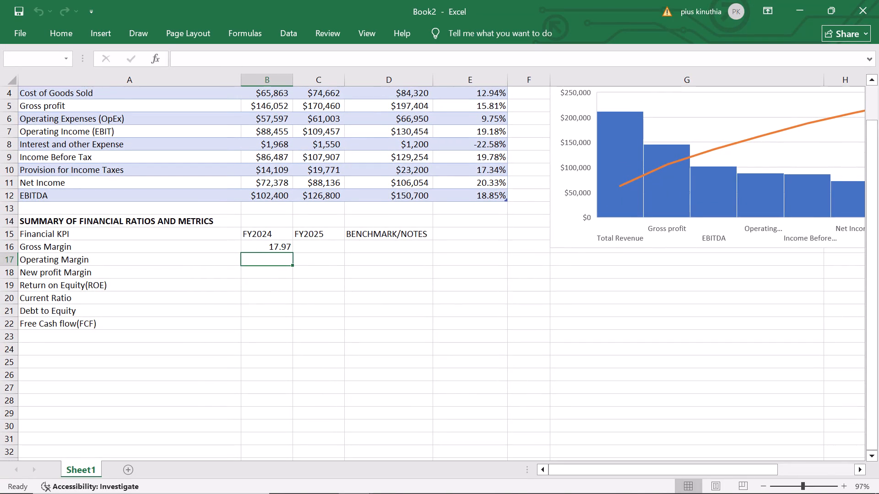
Enter 20.97 as the FY2024 Operating Margin in cell B17 of the financial ratios summary.
left_click(260, 259)
key("2")
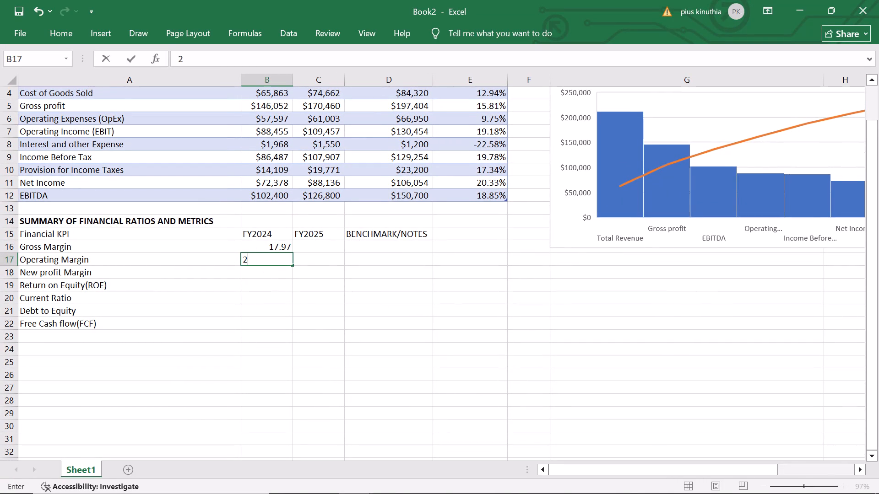
key("0")
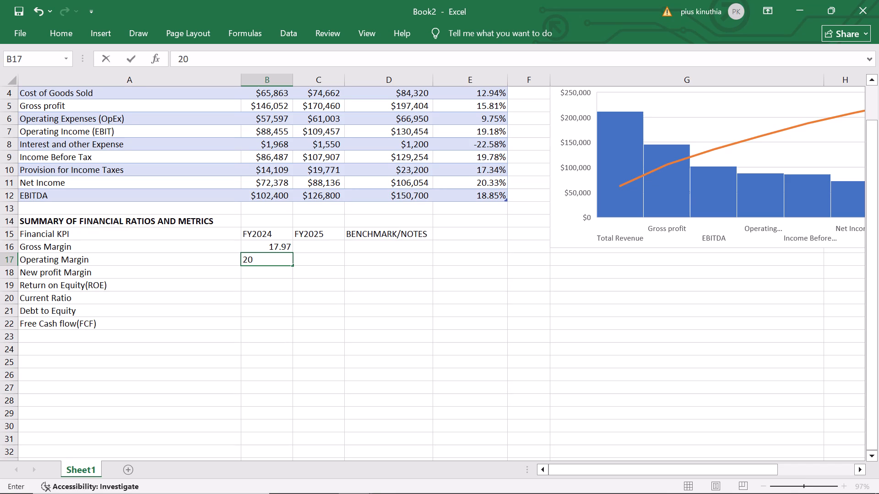
key("period")
key("9")
key("7")
left_click(258, 273)
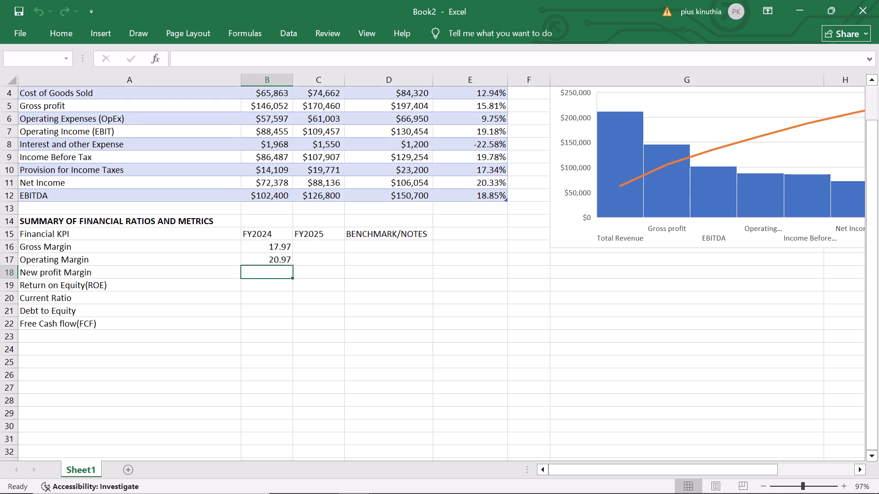
Replace the FY2024 Gross Margin in cell B16 with 69,54.
left_click(288, 245)
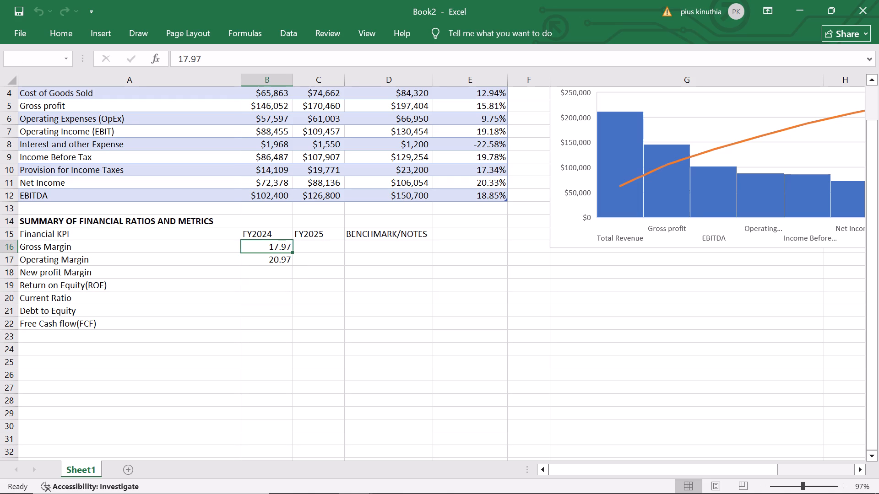
key("BackSpace")
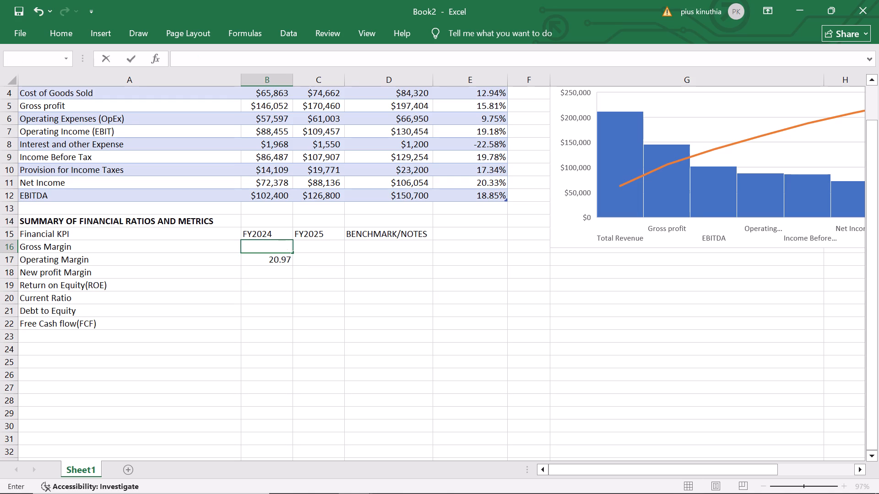
type("69")
key("comma")
type("54")
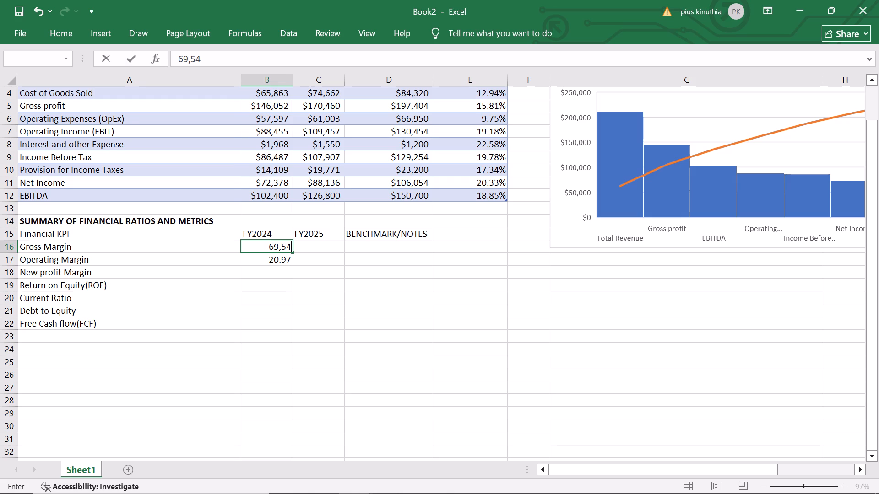
Shorten the FY2024 Operating Margin in cell B17 to 20.9.
left_click(289, 260)
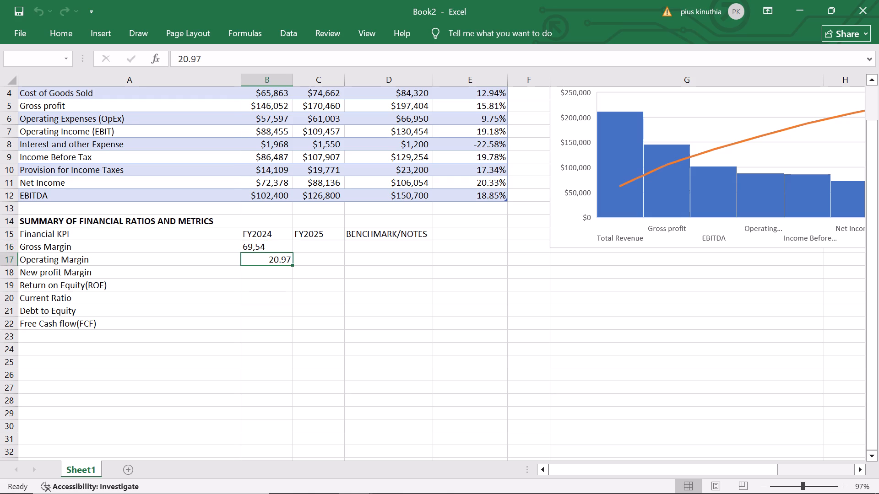
left_click(206, 55)
key("BackSpace")
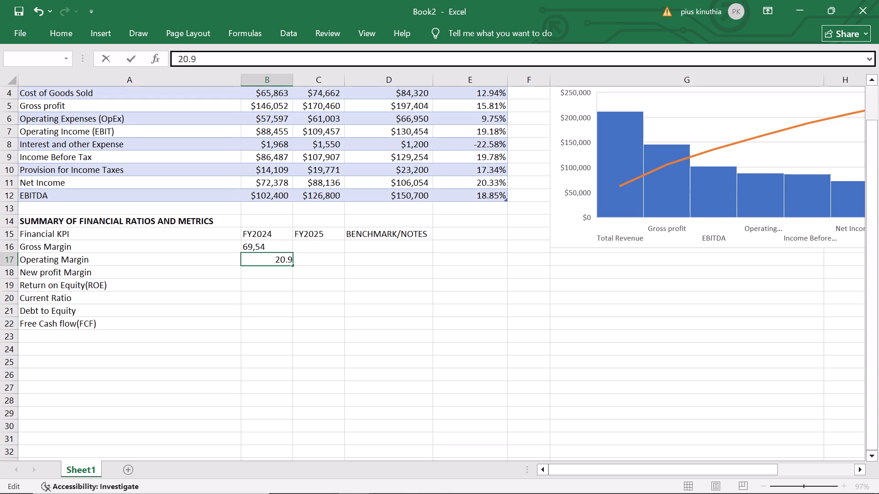
Enter 45'78 as the FY2024 New profit Margin in cell B18 of the financial ratios summary.
left_click(262, 275)
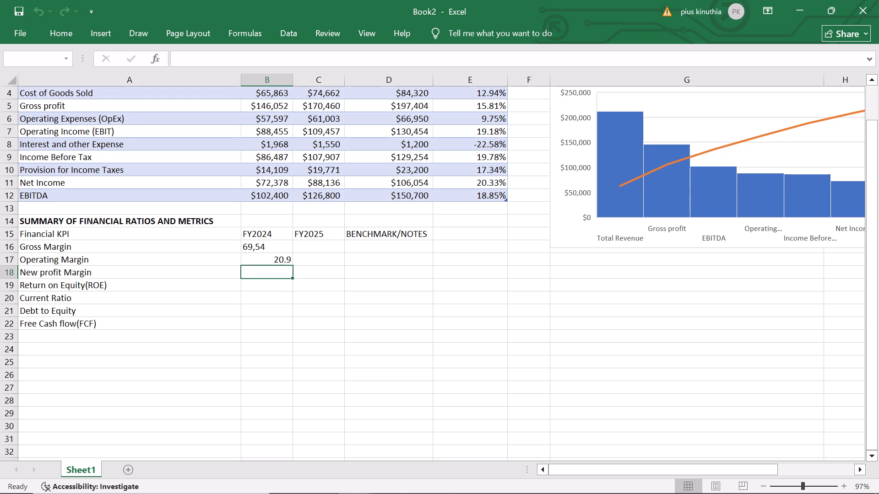
type("45")
type("'78")
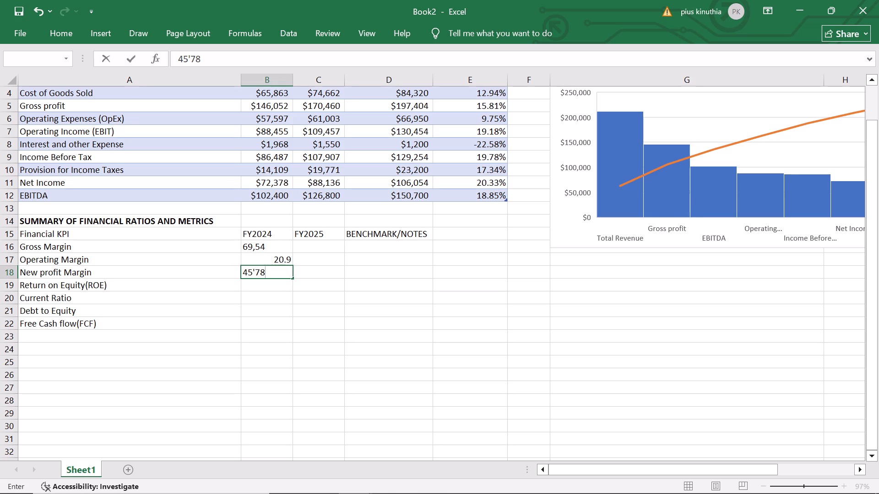
left_click(264, 285)
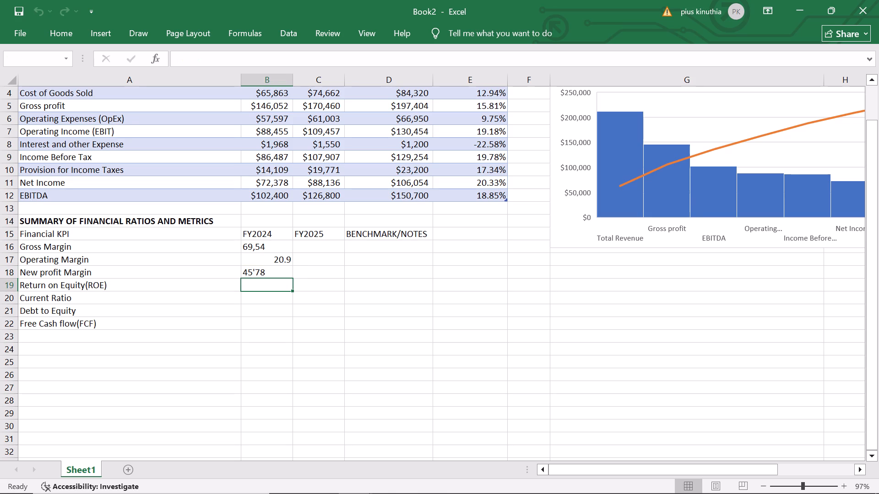
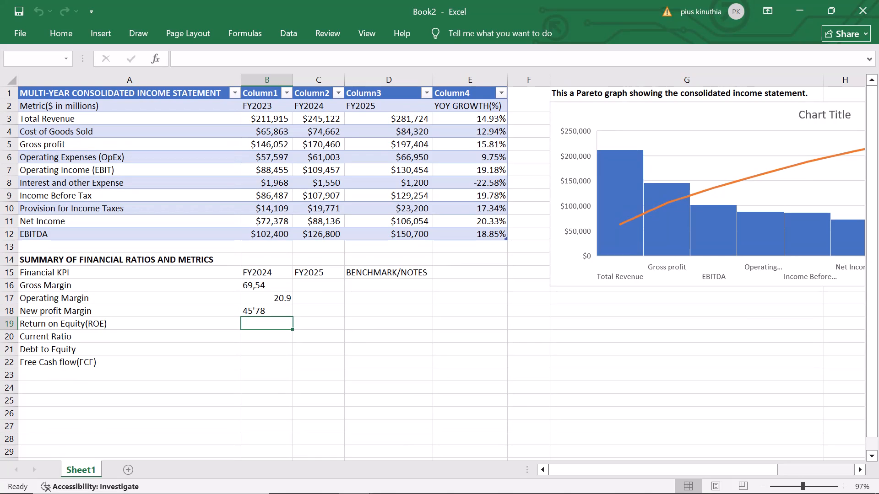
Enter 56.60 as the FY2024 Return on Equity (ROE) in cell B19 of the financial ratios summary.
left_click(250, 327)
type("56")
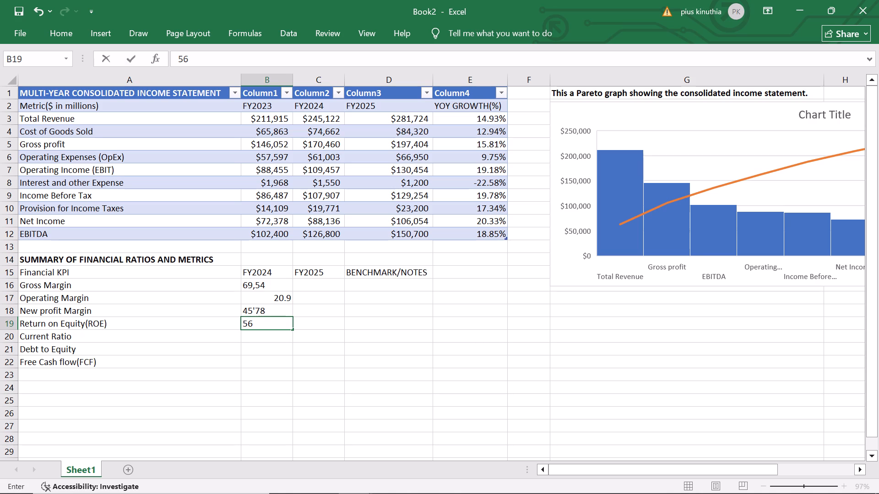
key("period")
type("60")
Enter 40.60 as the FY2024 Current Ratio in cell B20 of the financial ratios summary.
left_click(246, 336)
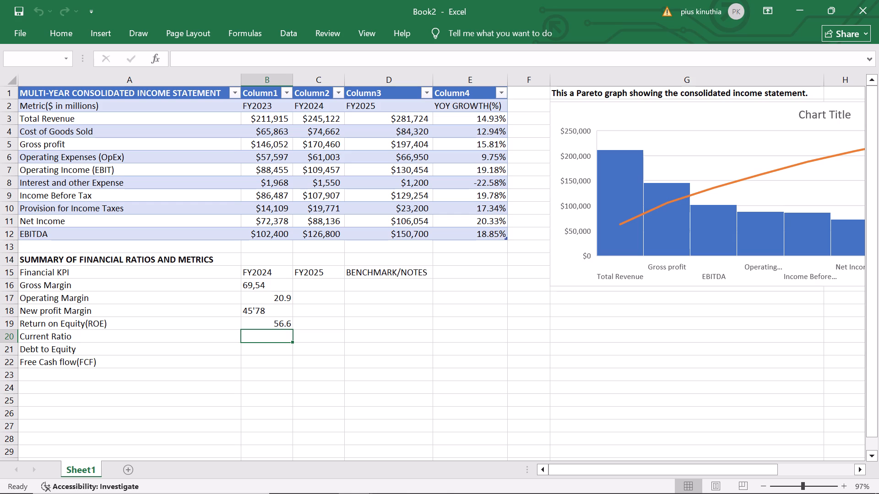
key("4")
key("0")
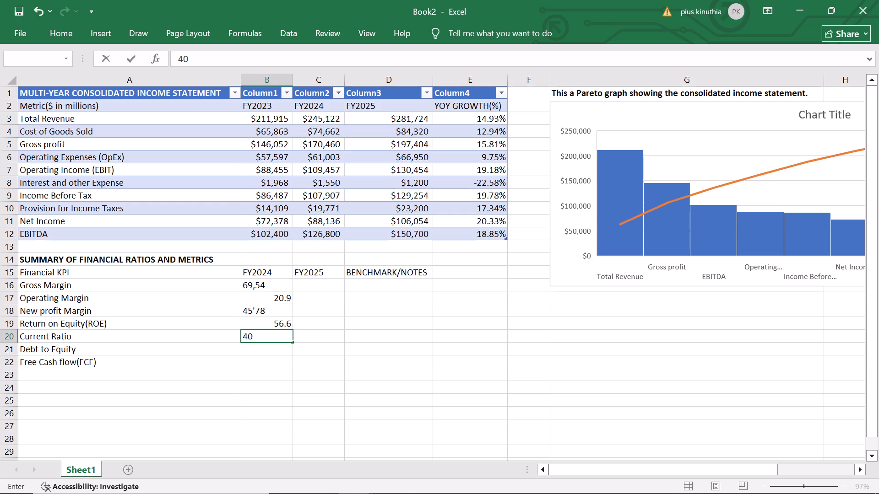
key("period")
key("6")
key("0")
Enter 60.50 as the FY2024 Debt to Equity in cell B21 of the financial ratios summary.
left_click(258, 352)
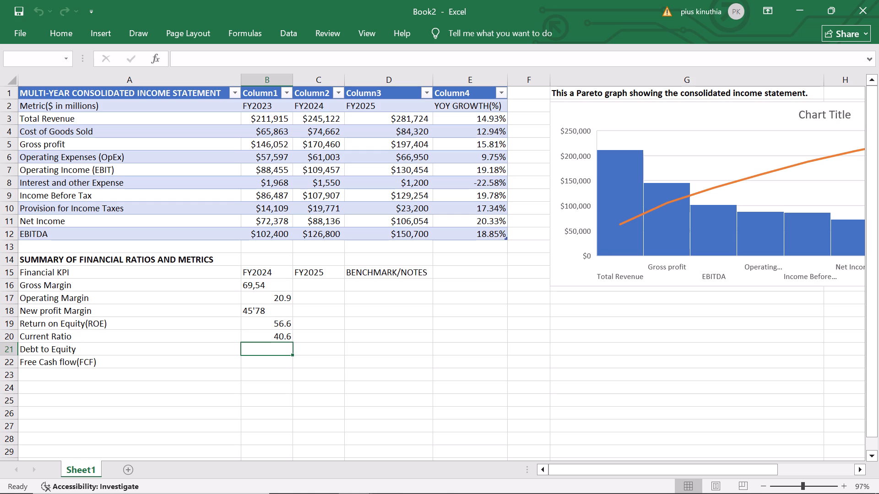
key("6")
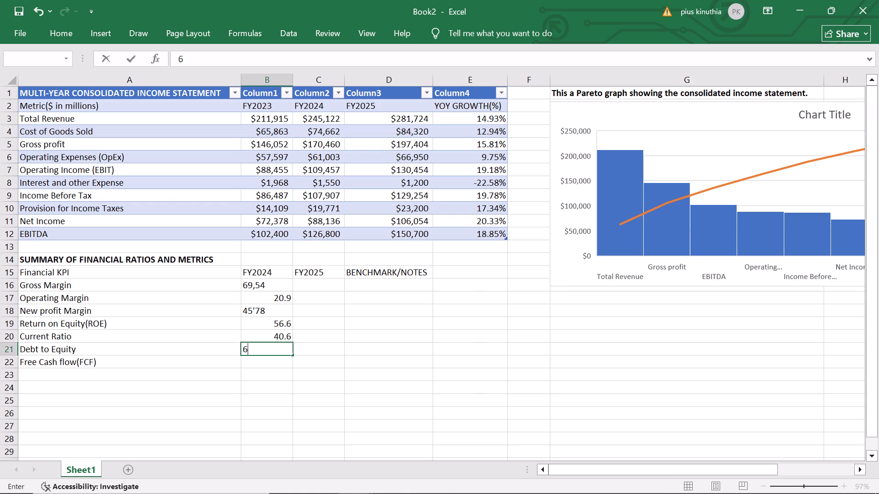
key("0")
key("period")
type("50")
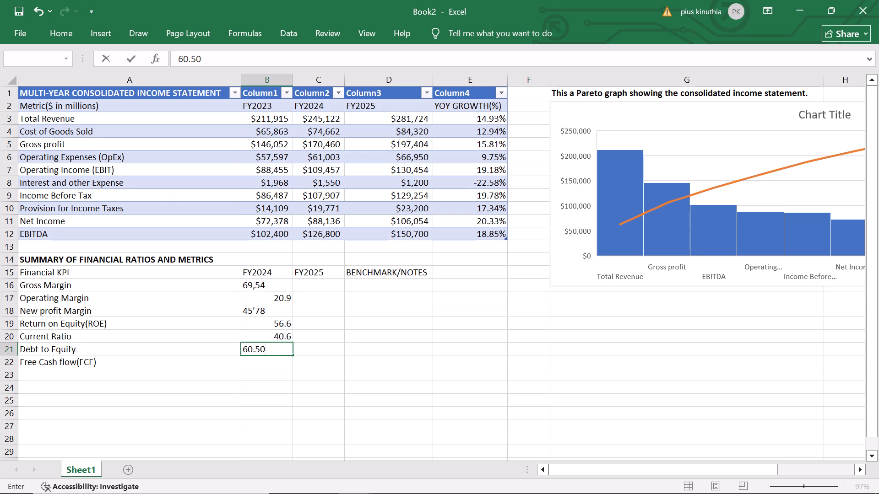
Replace the FY2024 Current Ratio in cell B20 of the financial ratios summary with 1.77.
left_click(284, 338)
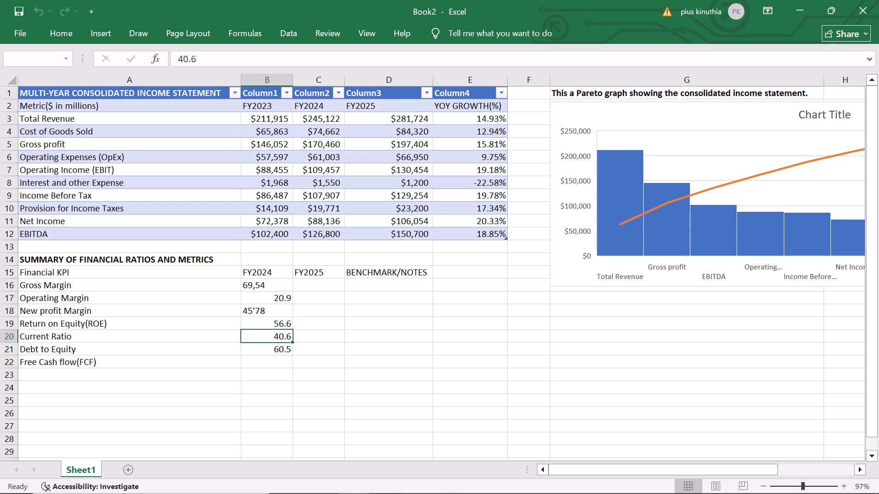
left_click(204, 58)
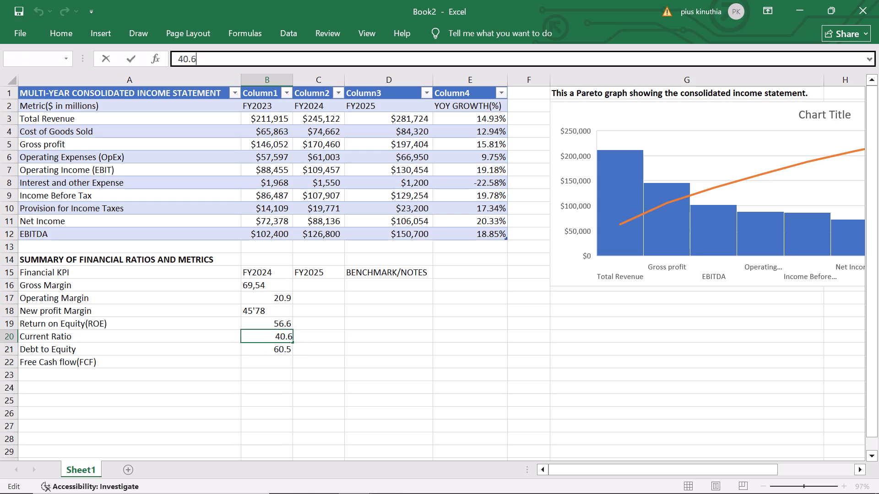
key("BackSpace")
key("BackSpace")
key("BackSpace")
key("BackSpace")
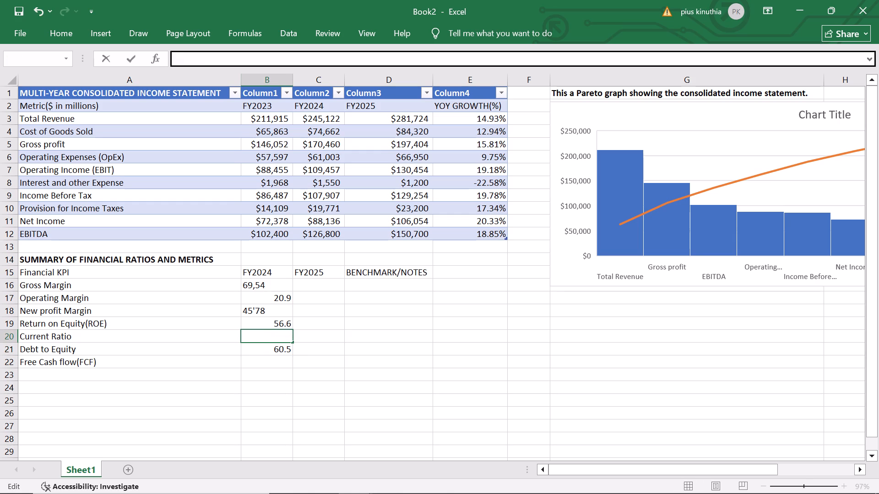
key("1")
key("period")
type("77")
Replace the FY2024 Debt to Equity value in cell B21 of the financial ratios summary with 0.22.
left_click(270, 350)
key("BackSpace")
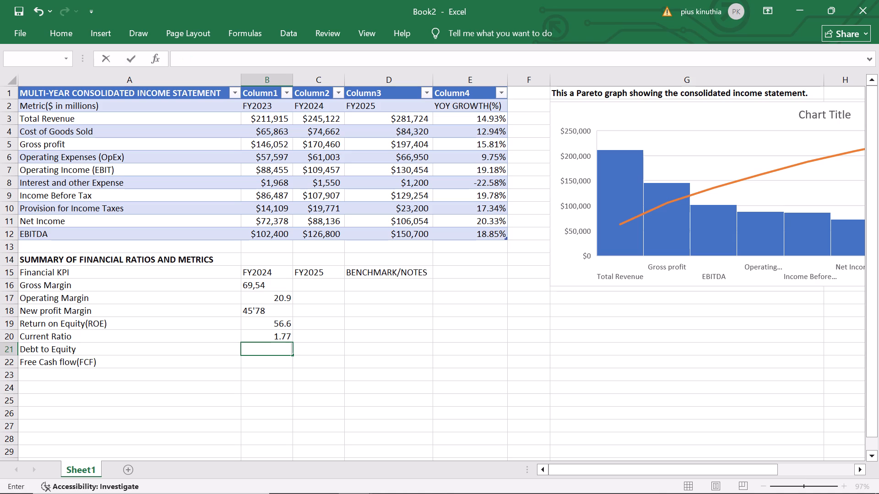
key("0")
key("period")
type("22")
Enter 78.20 as the FY2025 Gross Margin in cell C16 of the financial ratios summary.
left_click(305, 285)
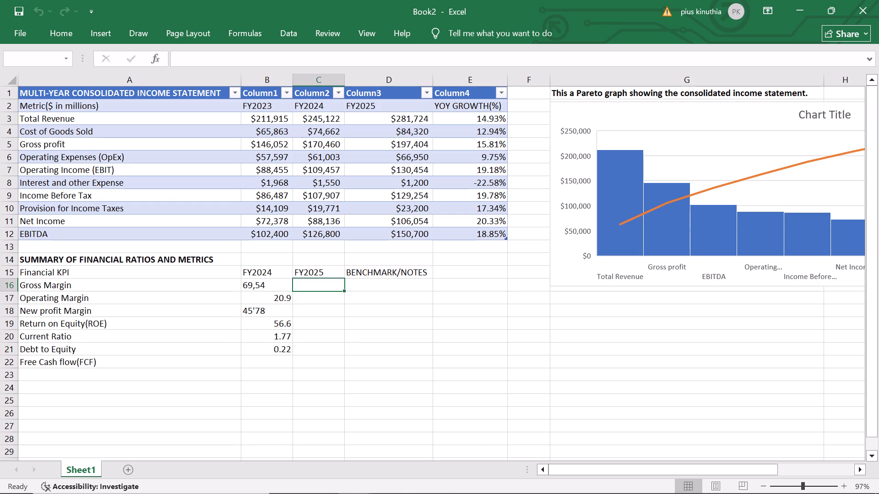
key("7")
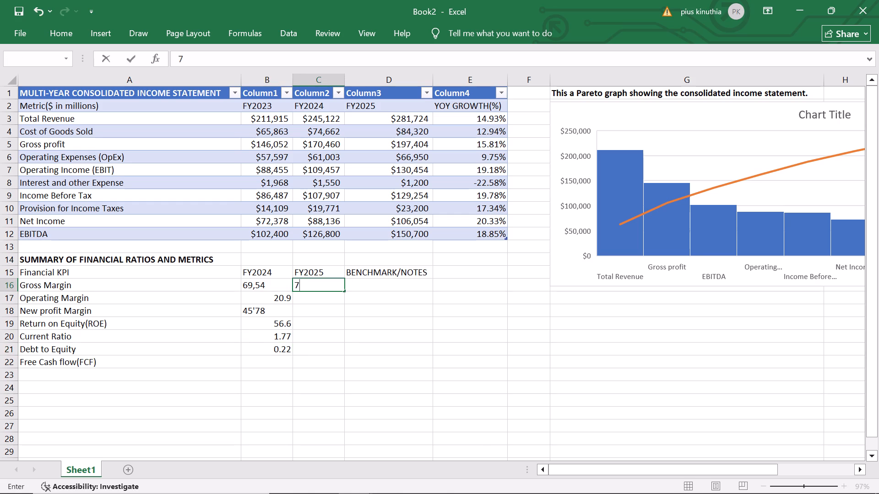
key("8")
key("period")
type("20")
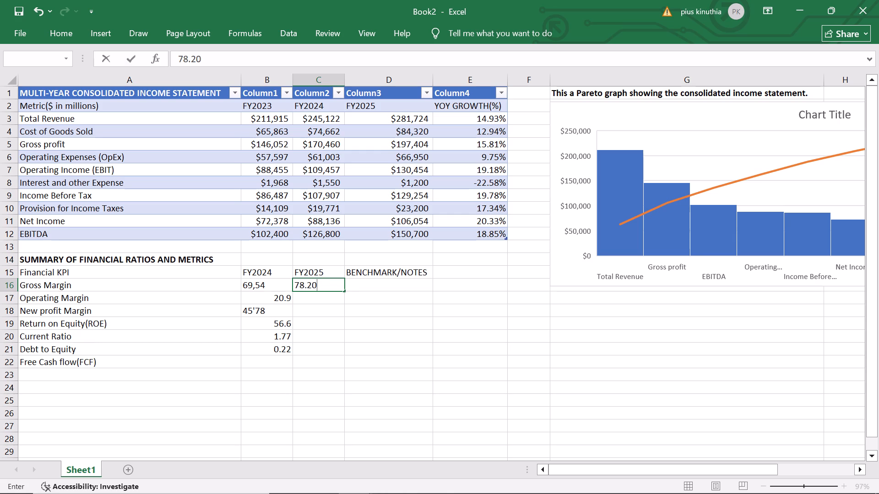
left_click_drag(310, 287, 314, 297)
left_click(314, 297)
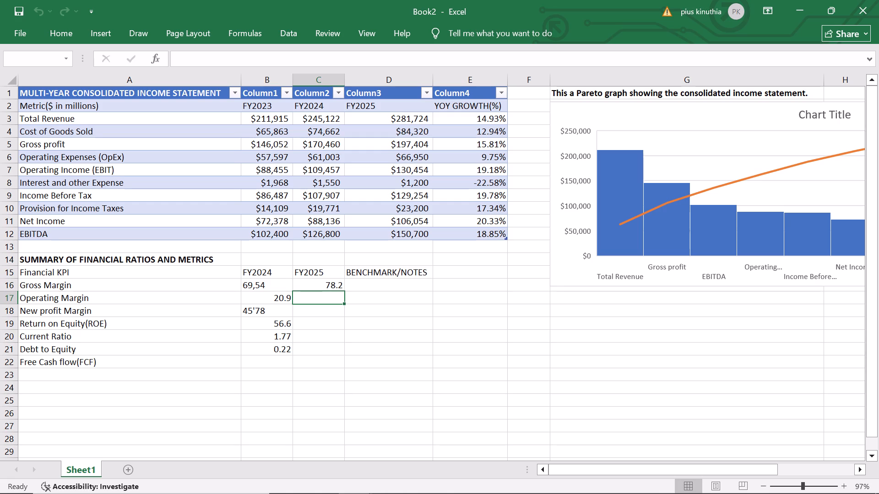
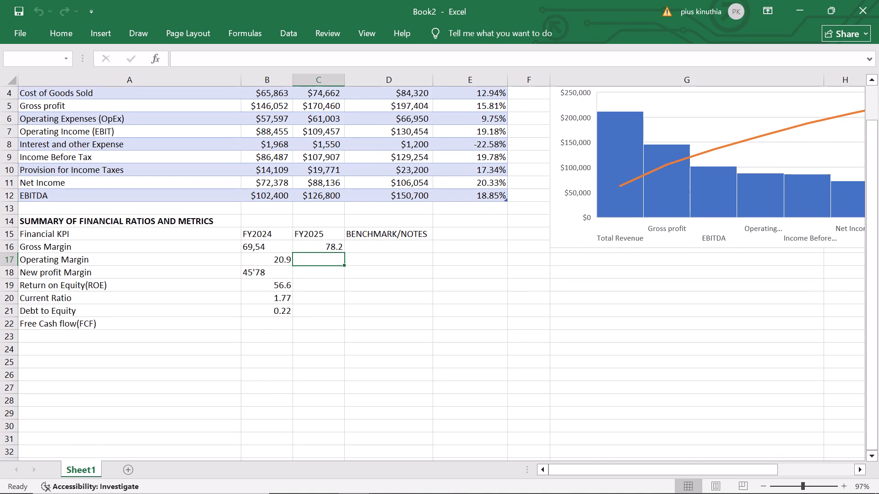
Replace the FY2025 Gross Margin in cell C16 of the financial ratios summary with 70.07.
scroll(314, 297, "down", 1)
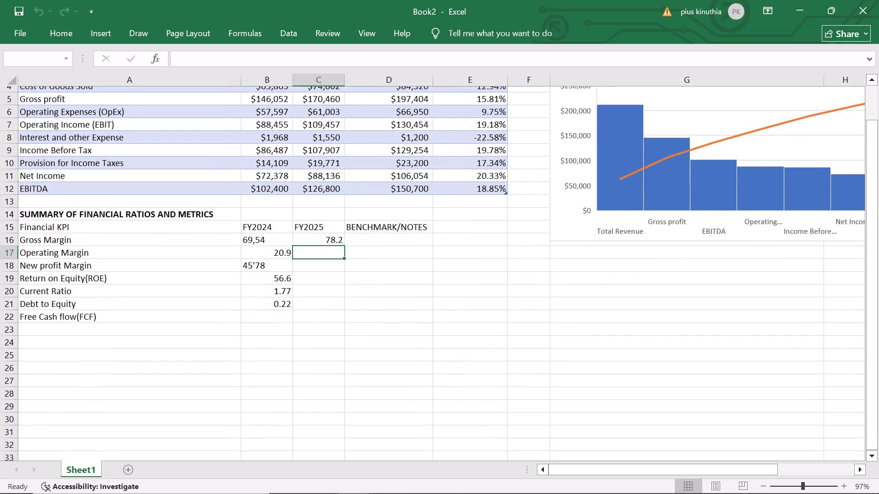
scroll(314, 297, "down", 1)
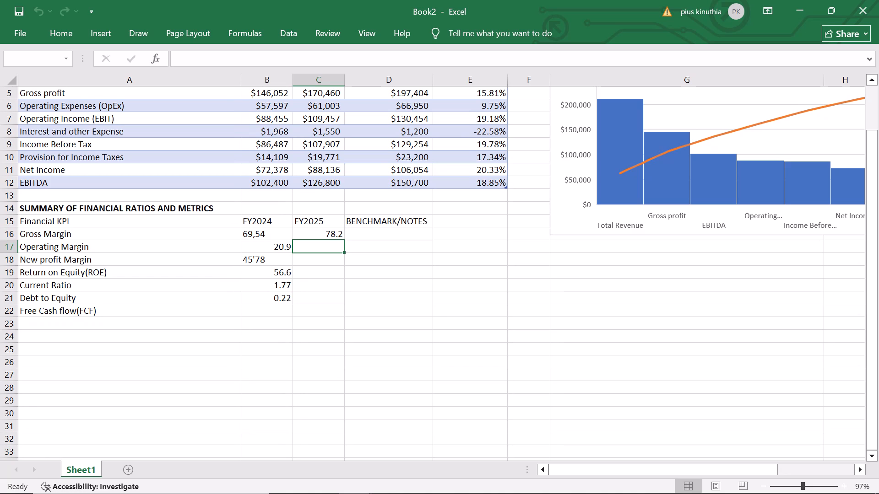
scroll(314, 297, "down", 1)
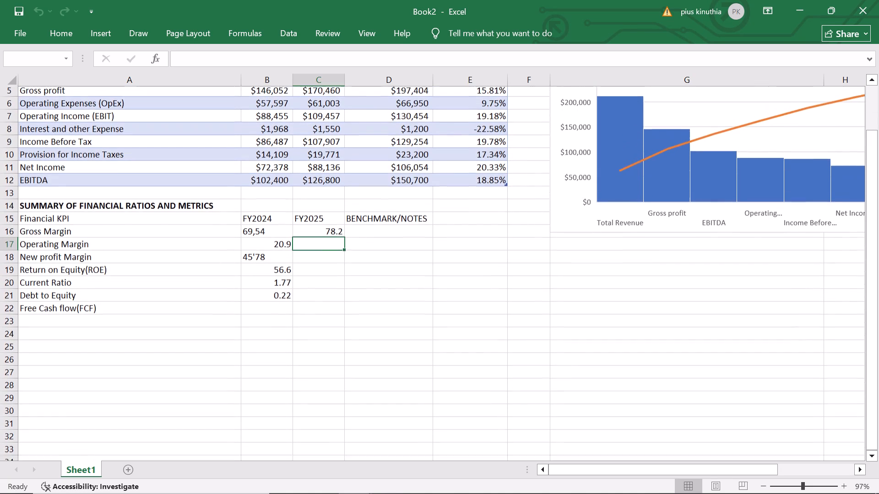
scroll(314, 297, "down", 1)
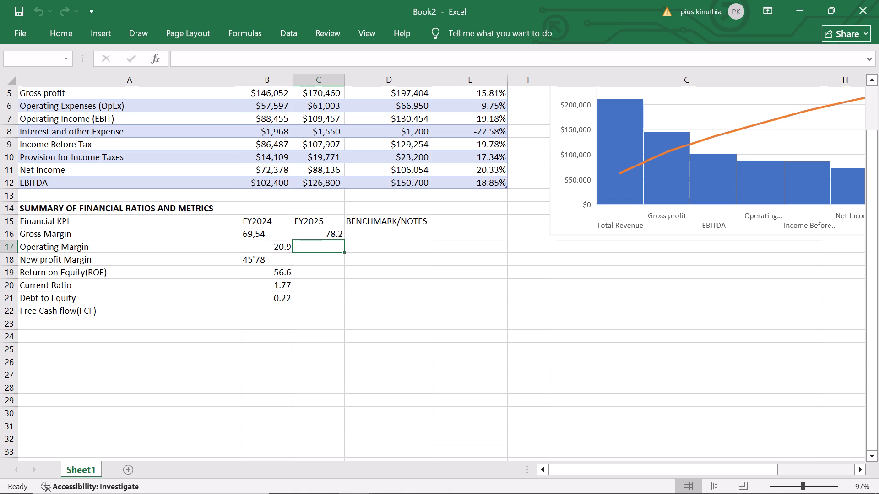
left_click(334, 236)
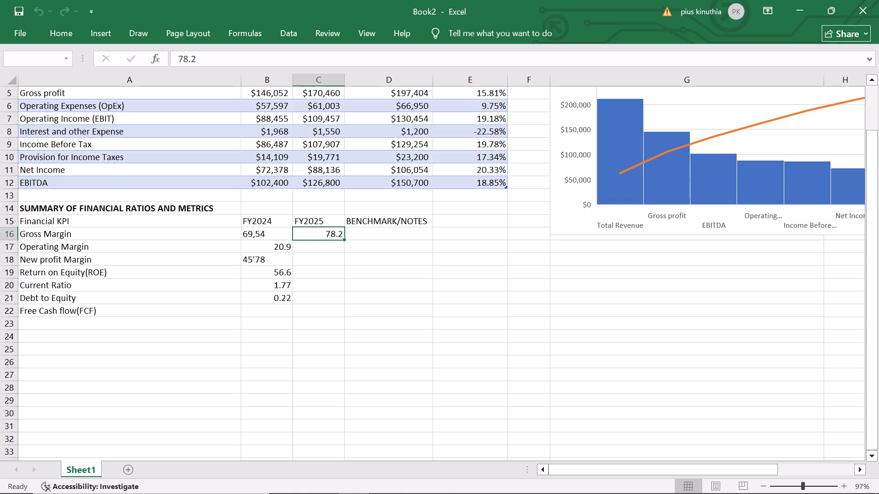
left_click(337, 233)
key("BackSpace")
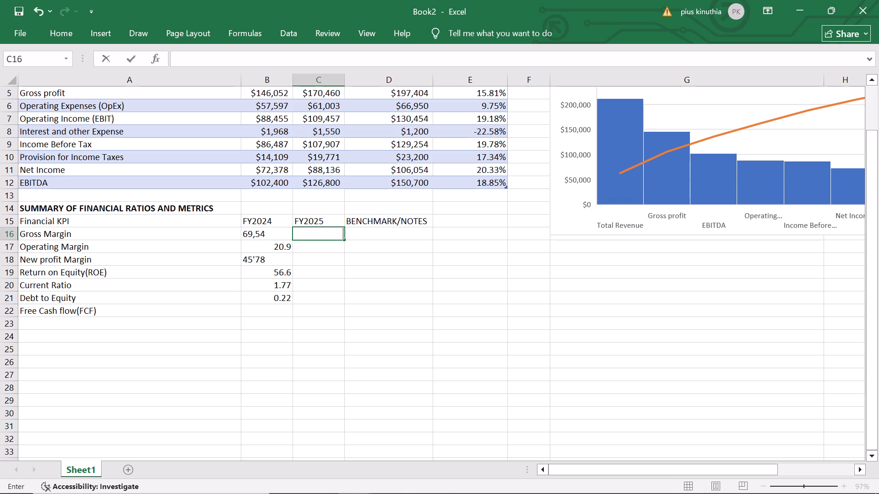
type("70")
key("period")
key("0")
key("7")
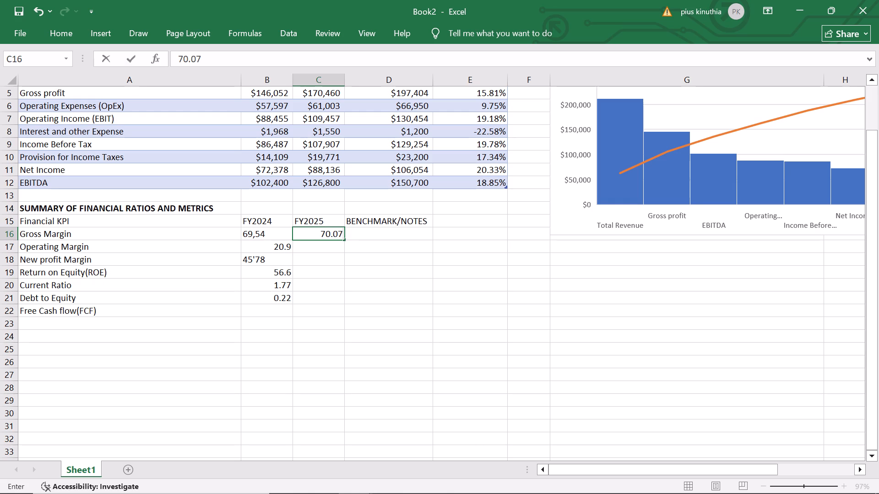
Enter 46.31 as the FY2025 Operating Margin in cell C17 of the financial ratios summary.
left_click(323, 248)
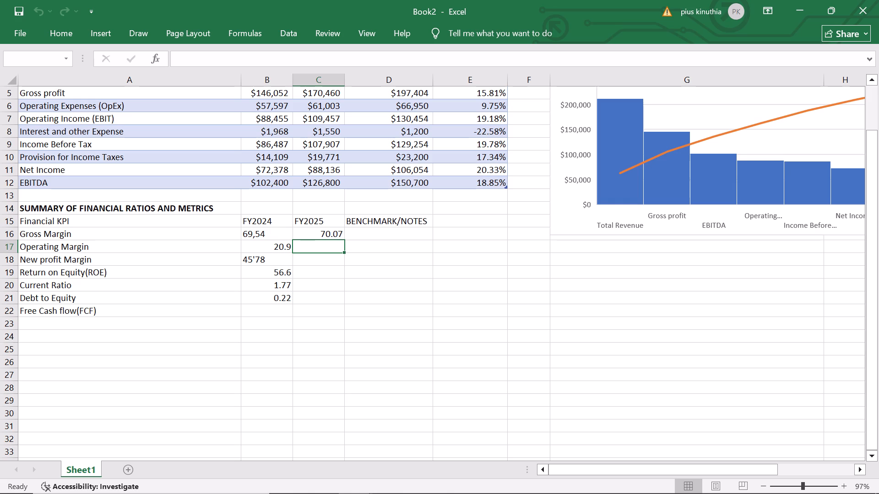
key("4")
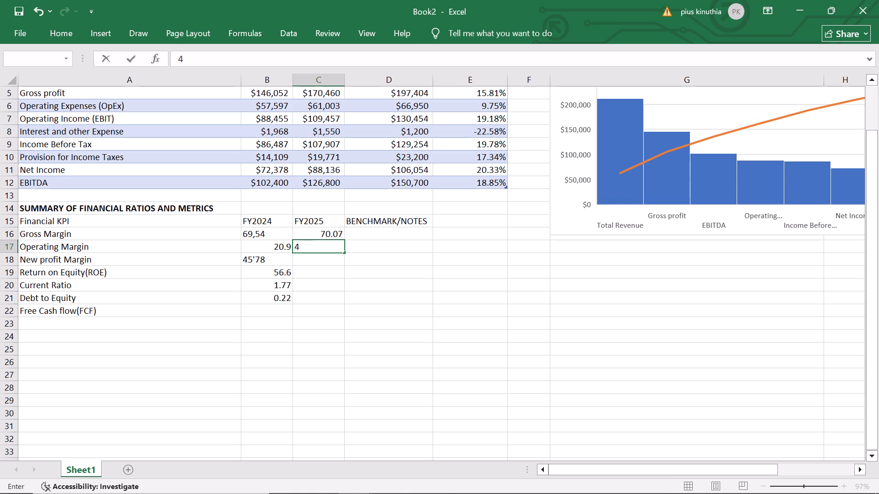
key("6")
key("period")
type("31")
Enter 37.64 as the FY2025 New profit Margin in cell C18 of the financial ratios summary.
left_click(327, 259)
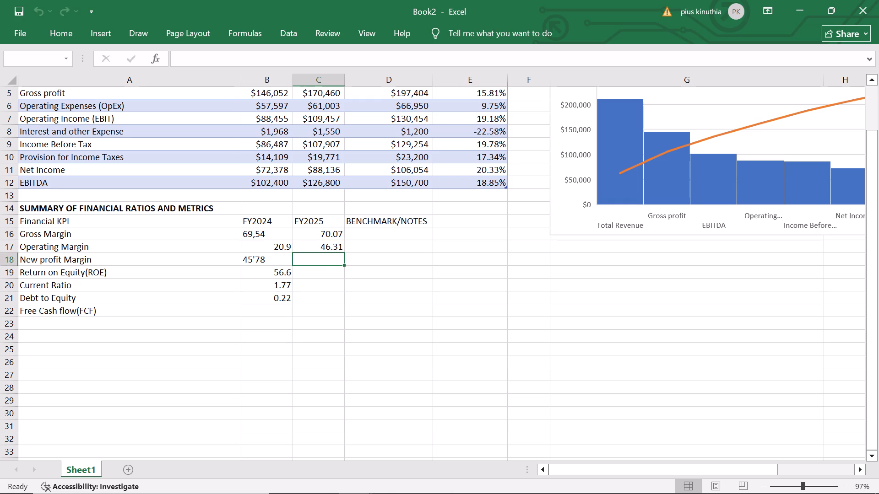
key("3")
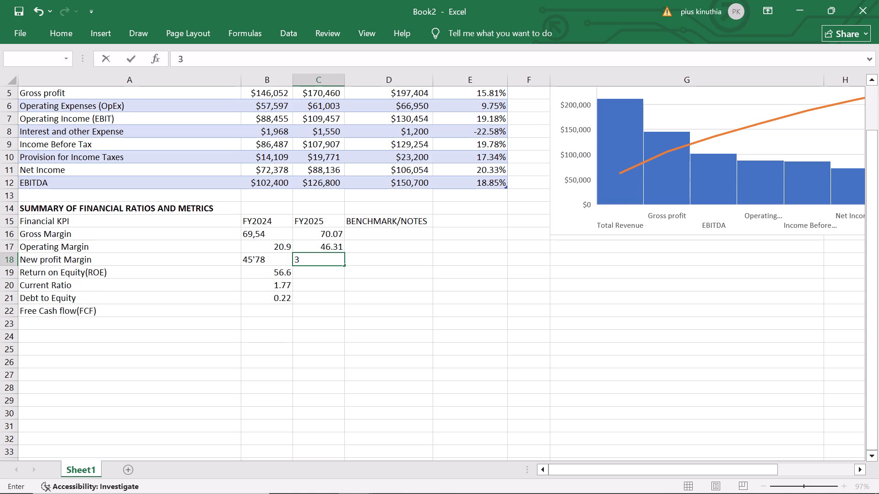
key("7")
key("period")
type("64")
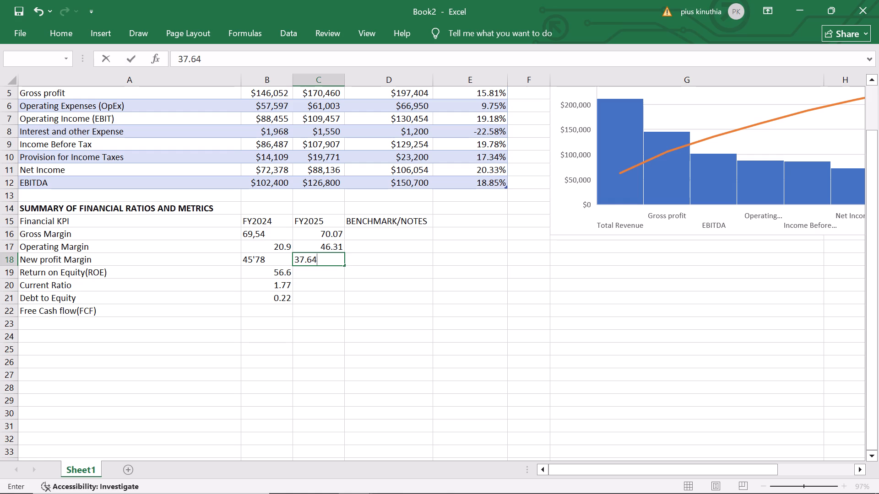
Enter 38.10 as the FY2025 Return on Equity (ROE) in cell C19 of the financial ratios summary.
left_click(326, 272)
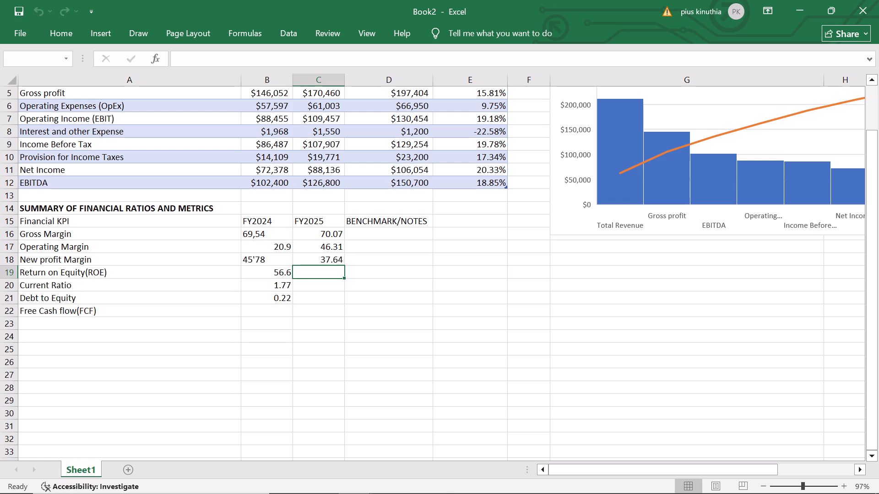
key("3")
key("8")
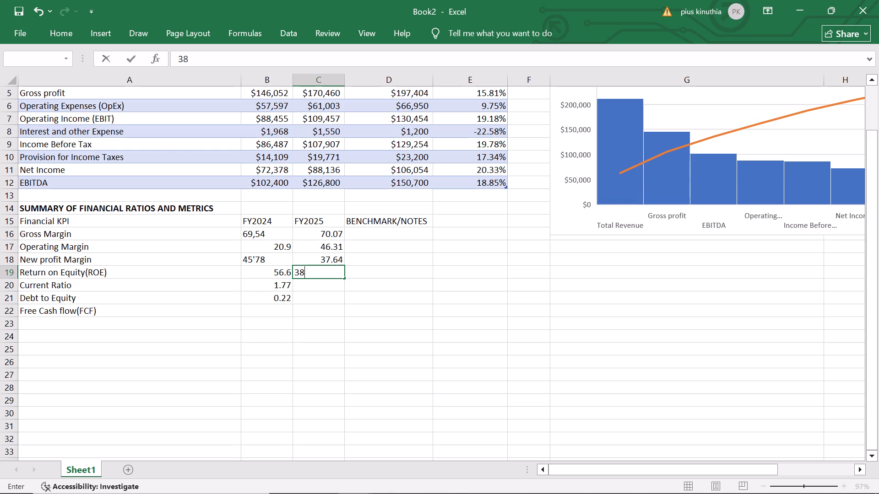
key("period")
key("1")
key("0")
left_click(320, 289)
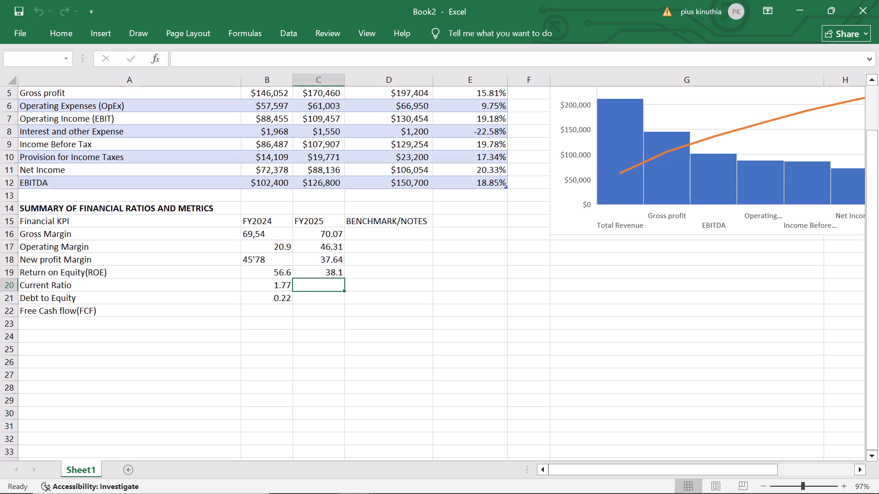
Re-enter the FY2025 Return on Equity (ROE) in cell C19 of the financial ratios summary as 38.10.
left_click(337, 272)
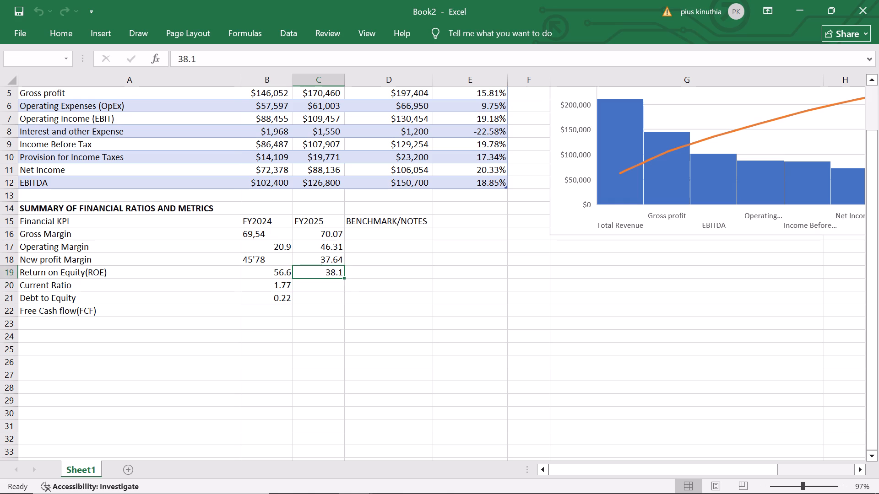
key("0")
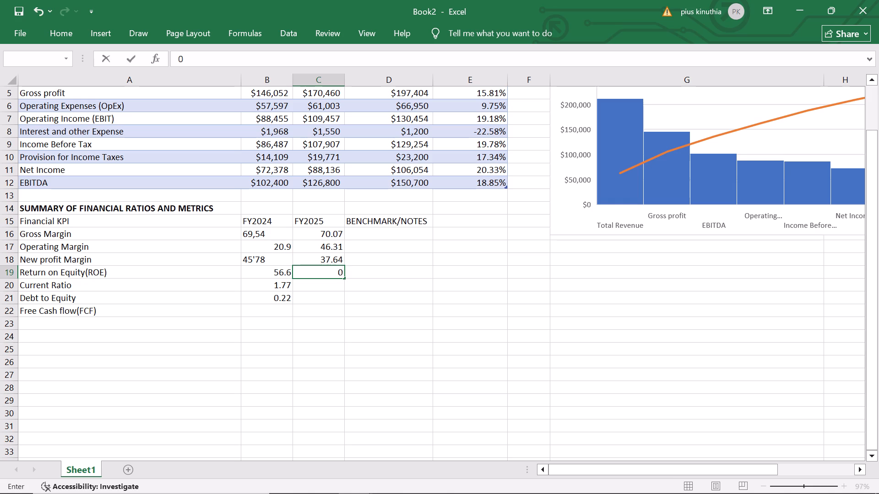
left_click(316, 271)
key("3")
key("8")
key("period")
key("1")
Enter 1.68 as the FY2025 Current Ratio in cell C20 of the financial ratios summary.
left_click(307, 287)
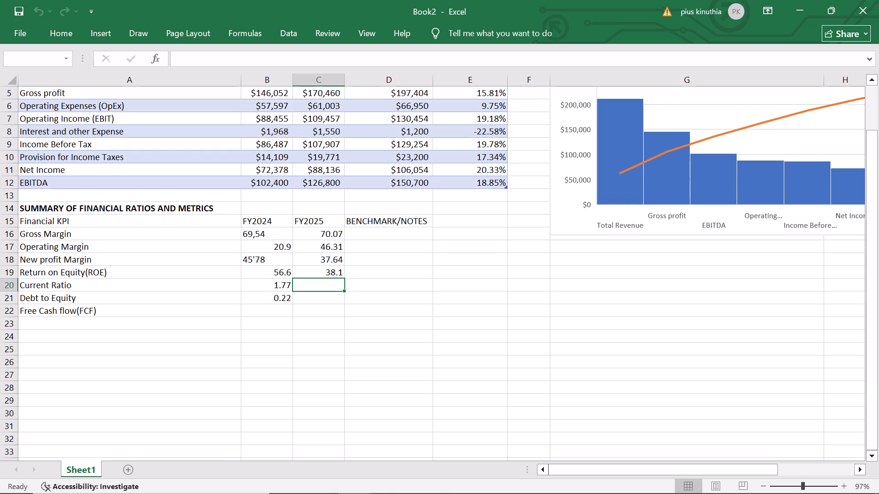
key("1")
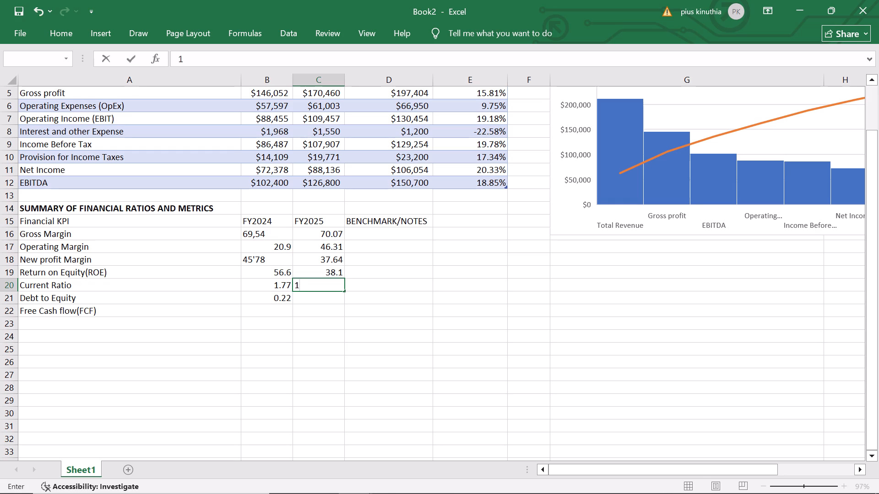
key("period")
type("68")
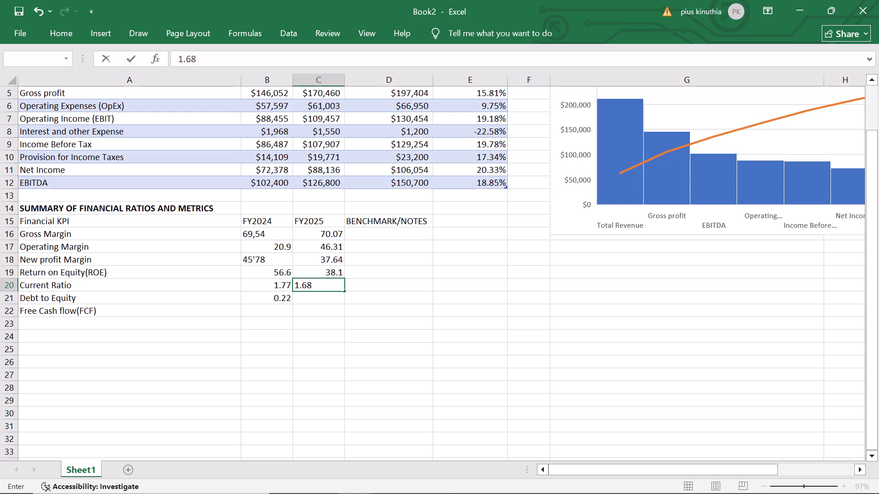
Enter 0.35 as the FY2025 Debt to Equity in cell C21 of the financial ratios summary.
left_click(319, 299)
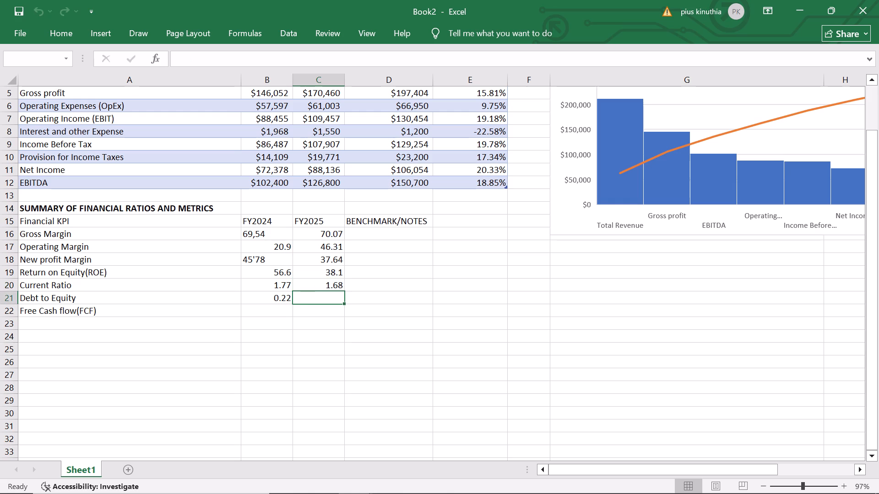
key("0")
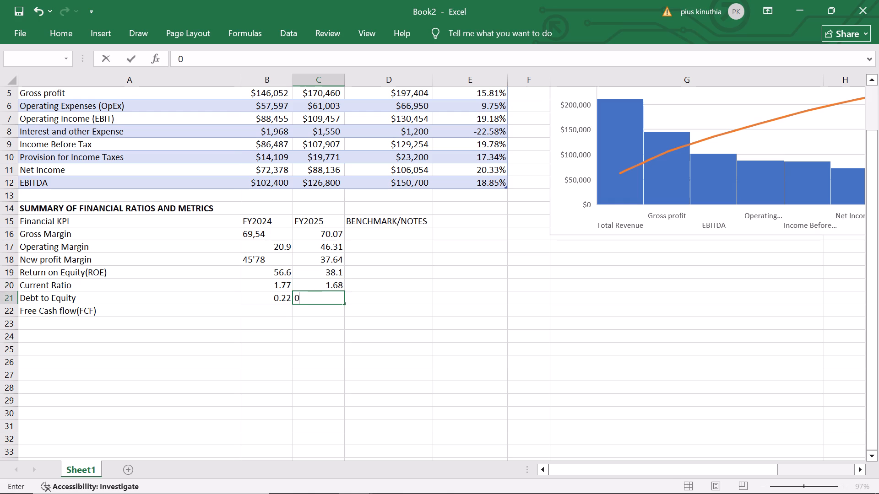
key("period")
type("35")
Change the FY2024 Debt to Equity in cell B21 of the financial ratios summary to 0.42.
left_click(282, 300)
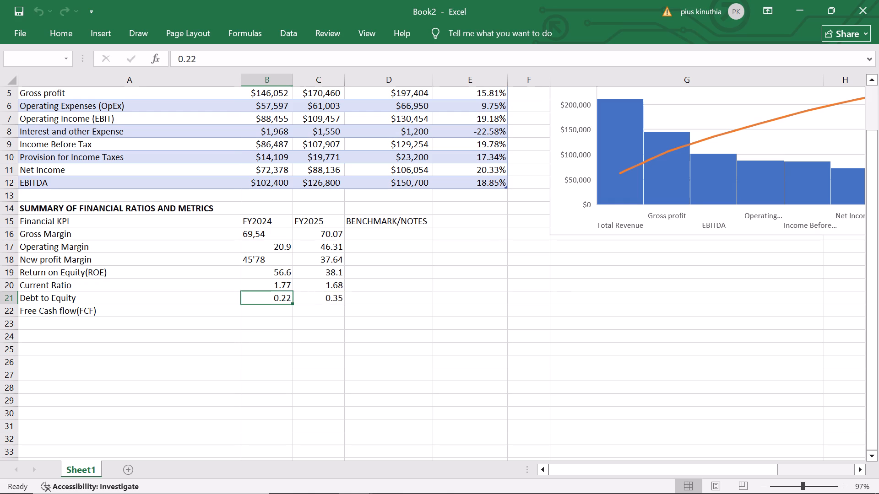
key("BackSpace")
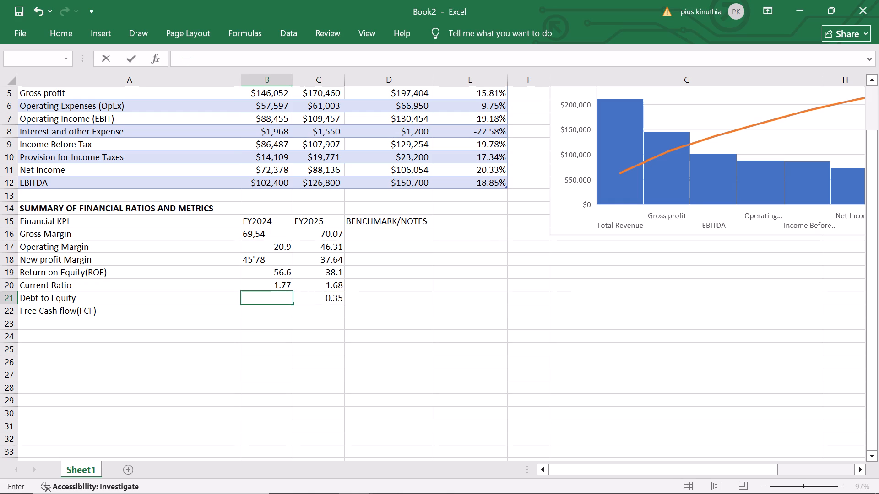
key("0")
key("period")
type("42")
Change the FY2024 Return on Equity (ROE) in cell B19 of the financial ratios summary to 35.20.
left_click(288, 274)
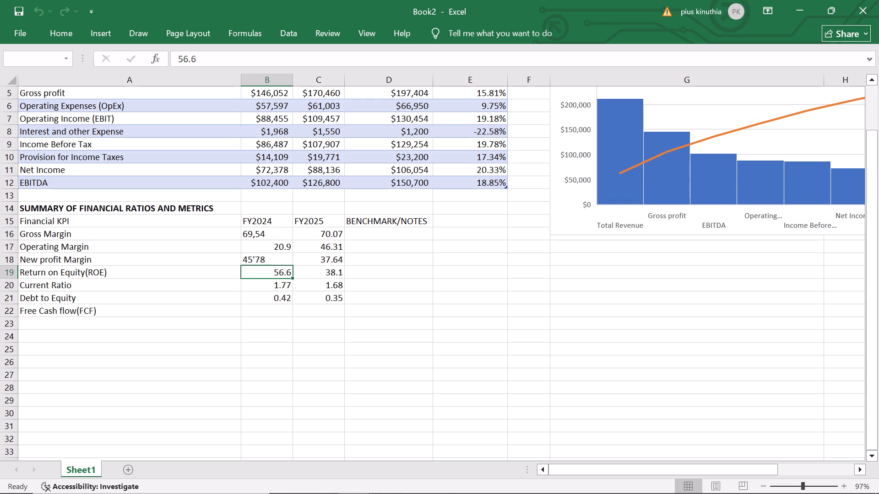
key("BackSpace")
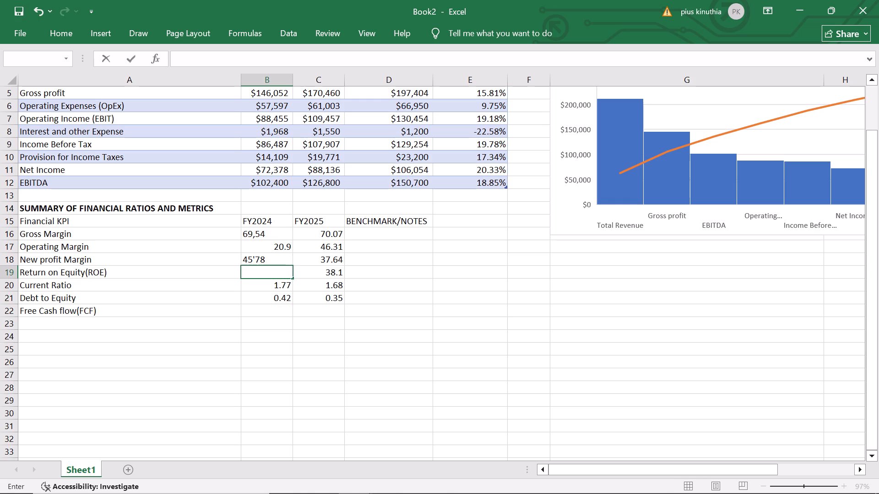
key("3")
key("5")
key("period")
key("2")
key("0")
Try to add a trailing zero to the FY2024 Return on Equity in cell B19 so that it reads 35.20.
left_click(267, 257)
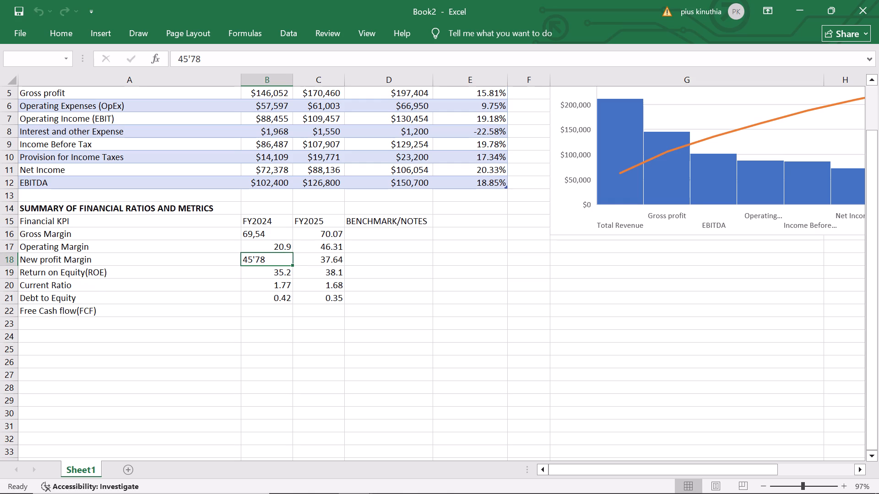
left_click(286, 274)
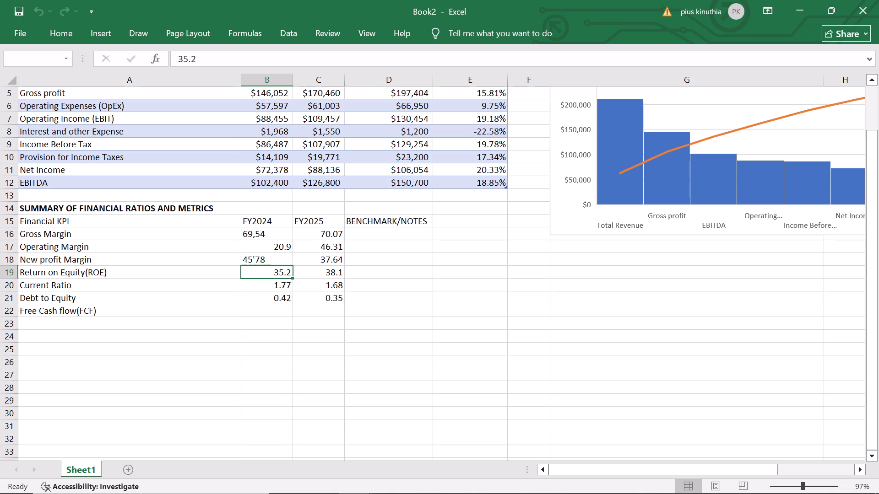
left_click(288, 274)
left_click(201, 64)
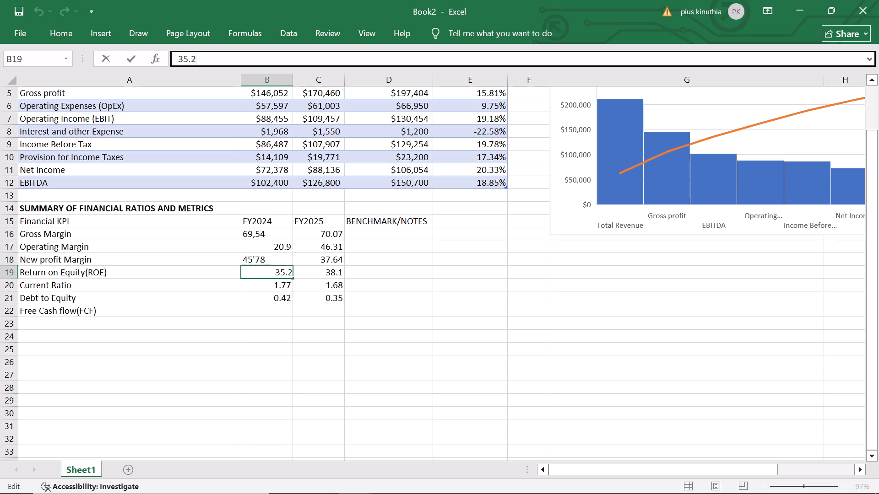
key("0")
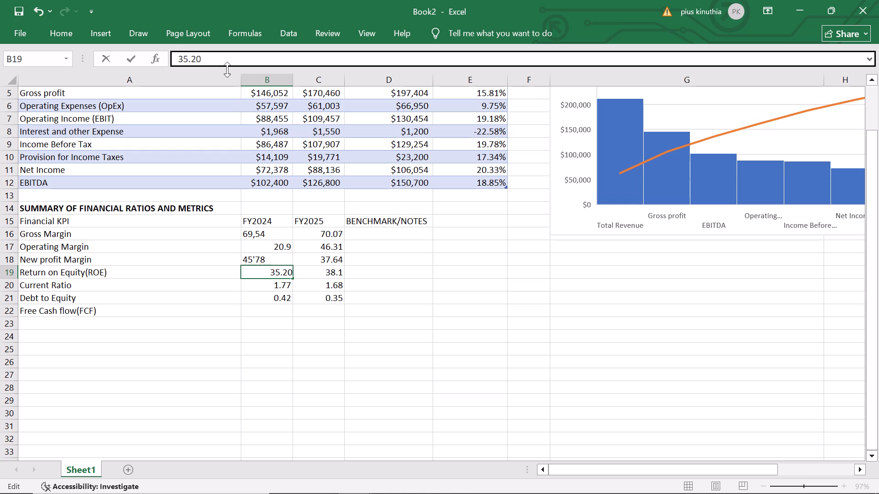
Change the FY2024 New profit Margin in cell B18 of the financial ratios summary to 35.96.
left_click(272, 259)
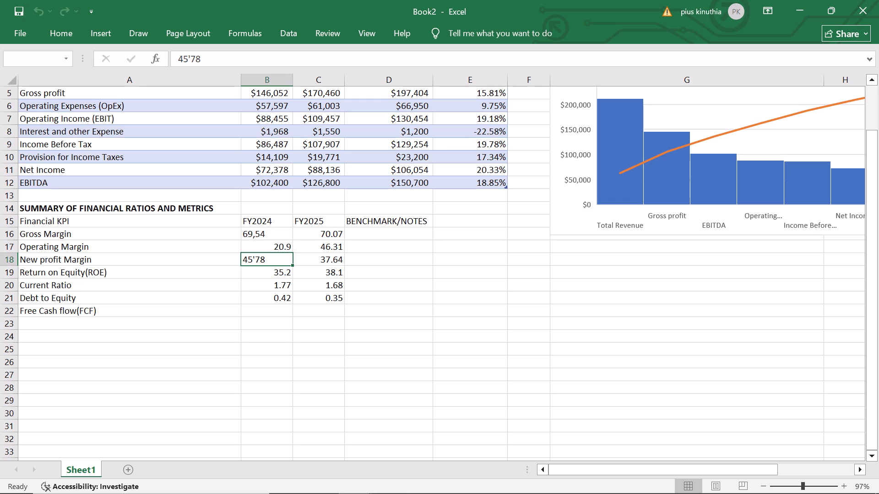
key("3")
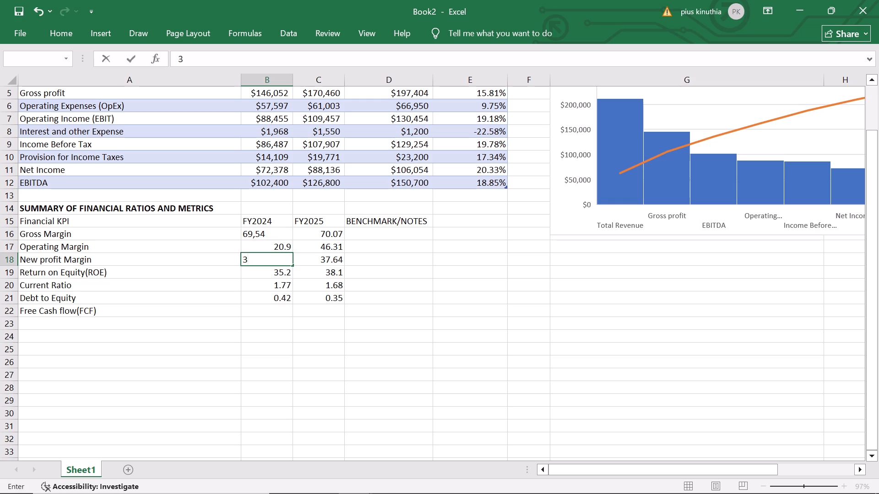
key("6")
key("period")
type("96")
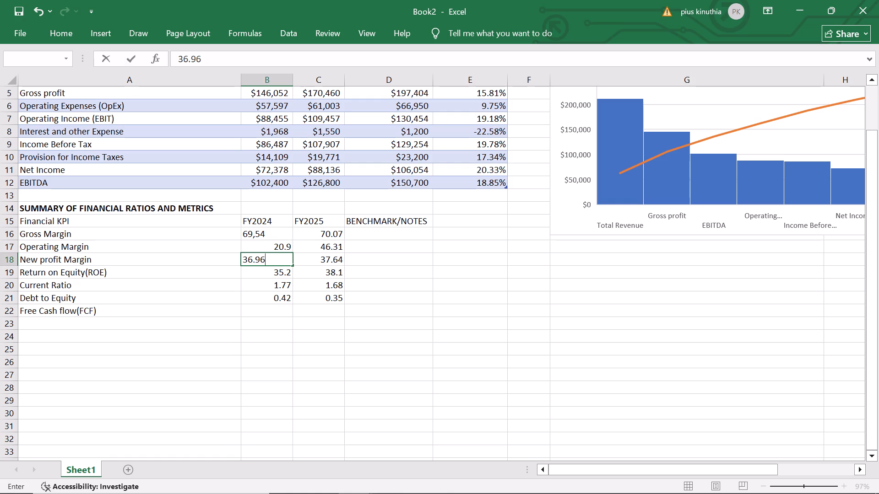
left_click(253, 259)
key("BackSpace")
key("5")
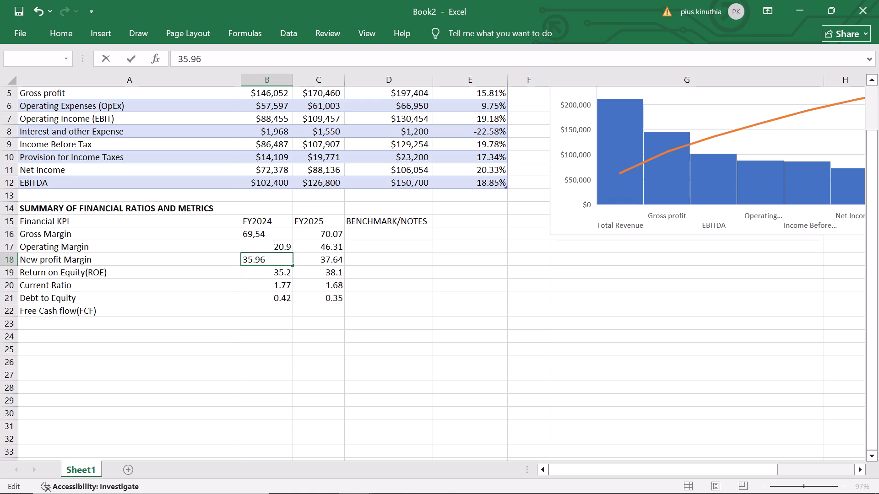
Change the FY2024 Operating Margin in cell B17 of the financial ratios summary to 44.65.
left_click(269, 246)
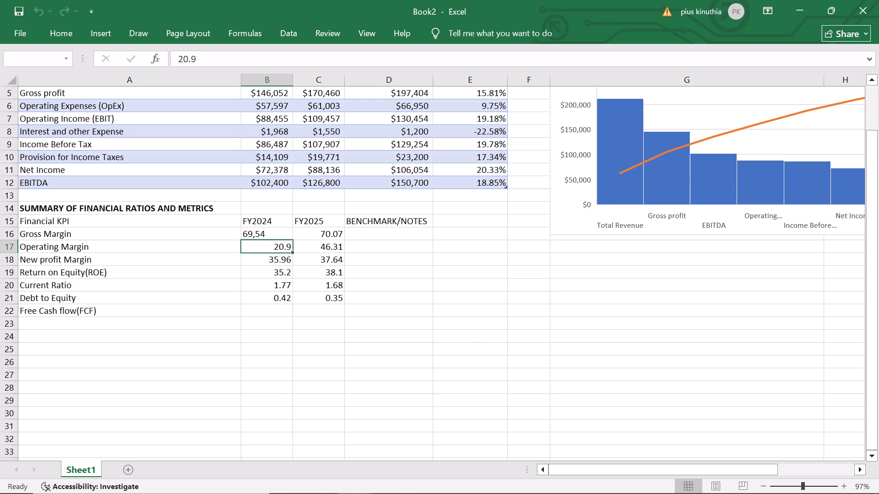
type("44")
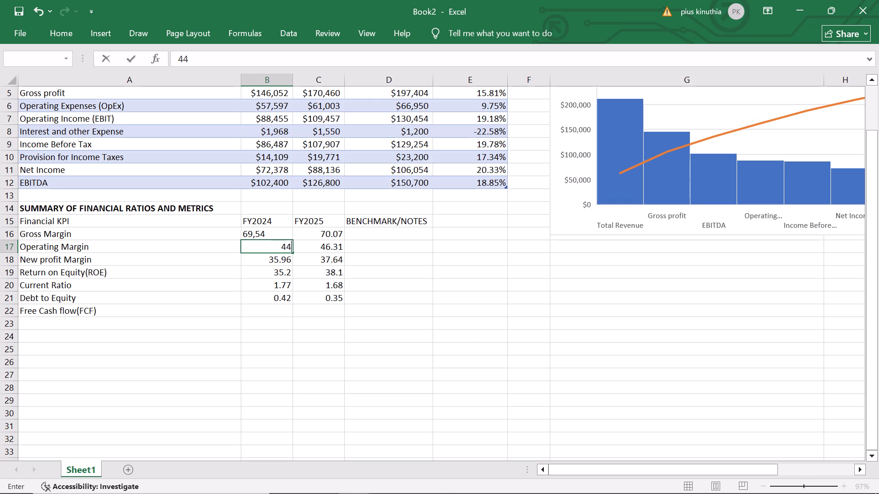
key("period")
type("65")
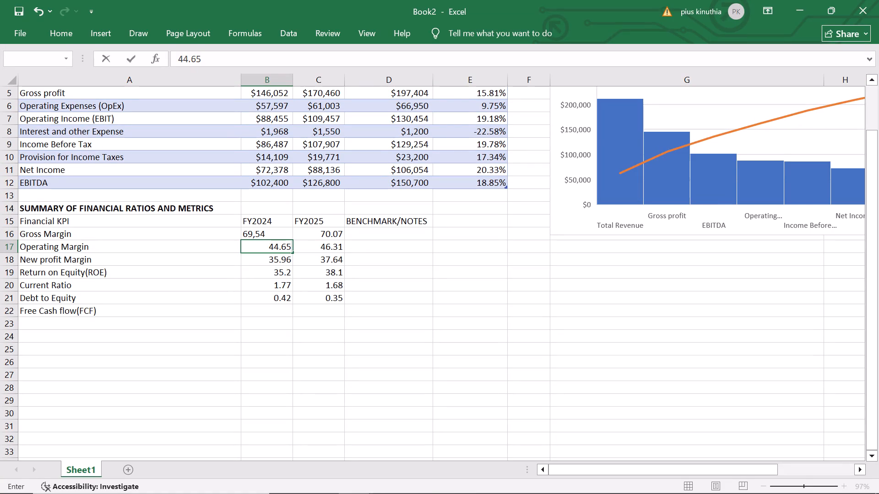
Correct the FY2024 Gross Margin in cell B16 of the financial ratios summary to 69.54, with a decimal point.
left_click(261, 235)
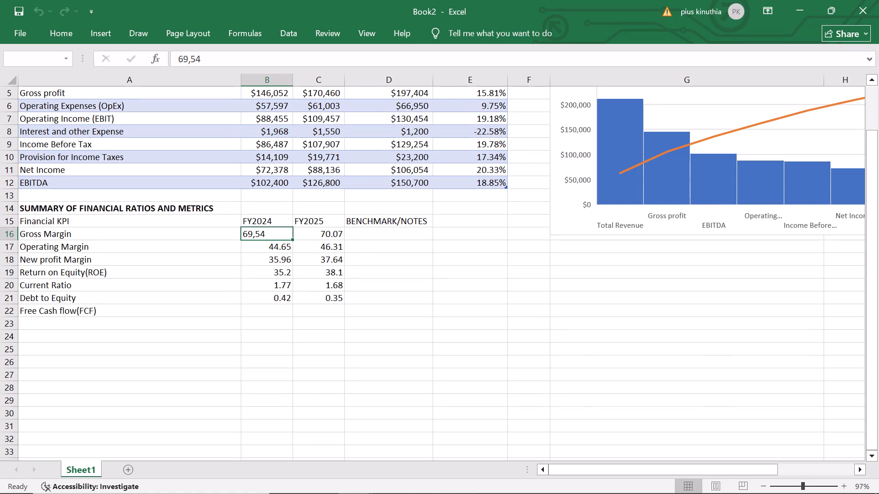
left_click(259, 236)
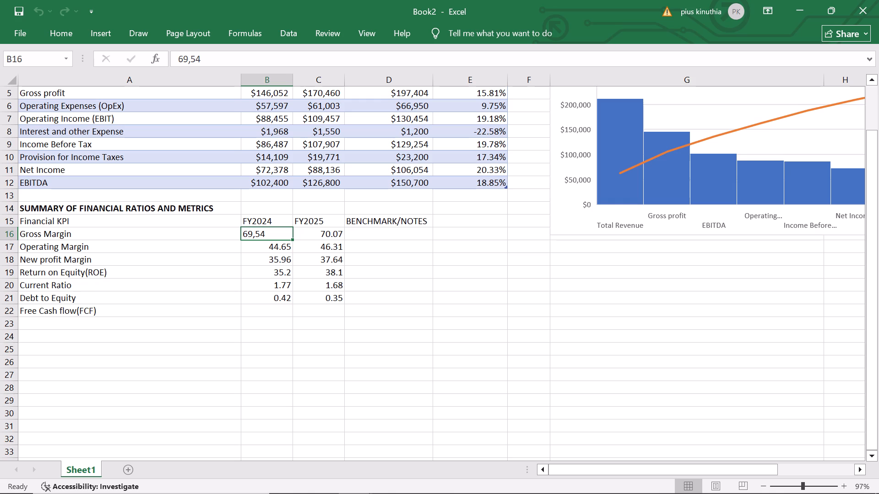
key("6")
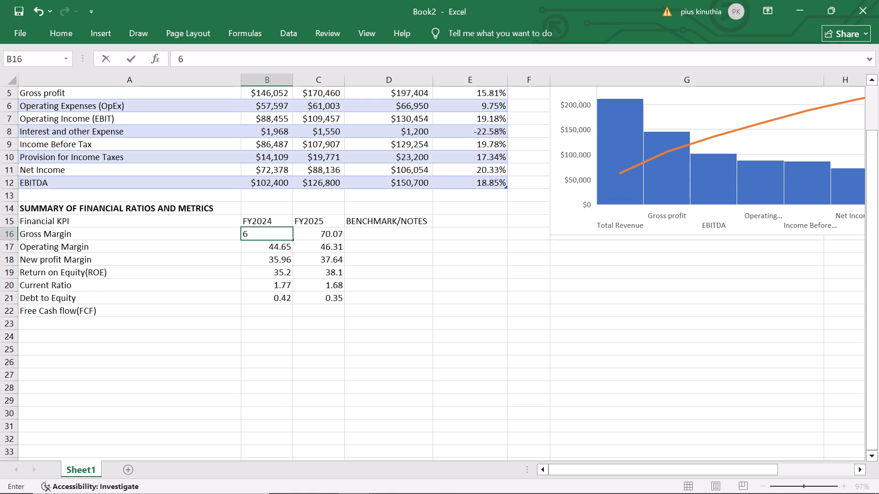
key("9")
key("period")
type("54")
Enter $74,071M as the FY2024 Free Cash flow (FCF) in cell B22 of the financial ratios summary.
left_click(280, 311)
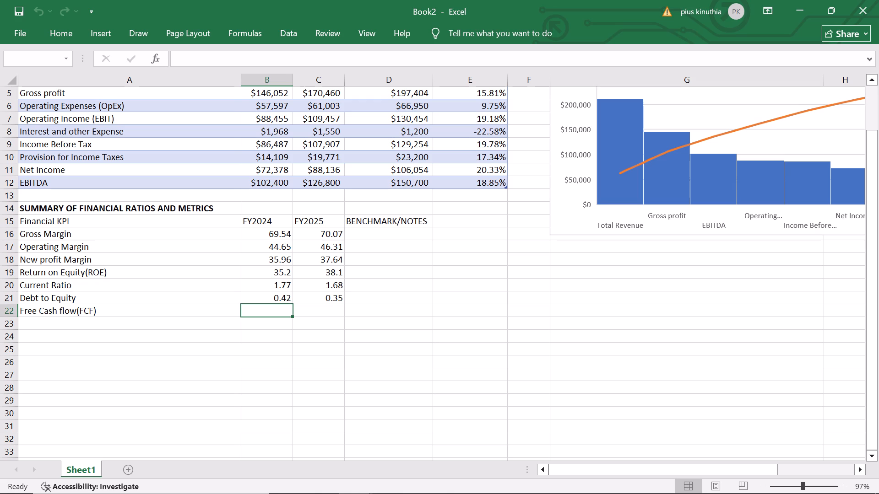
key("shift+dollar")
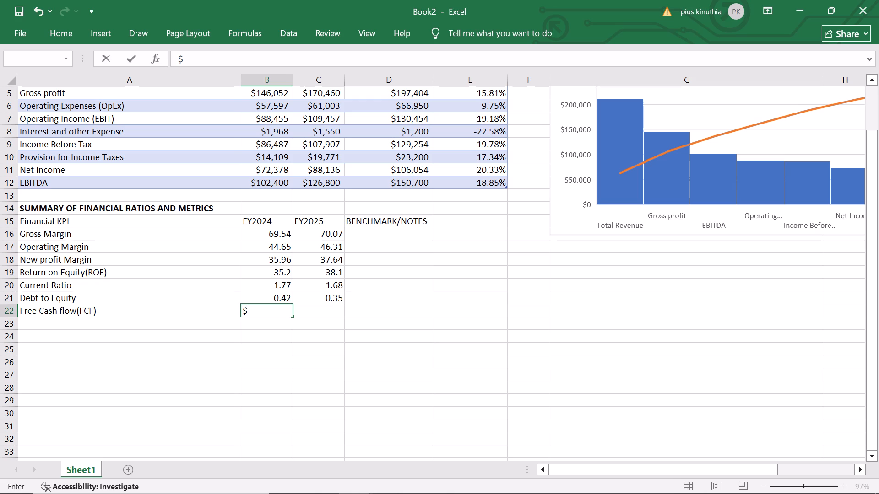
type("74")
key("comma")
type("071")
key("m")
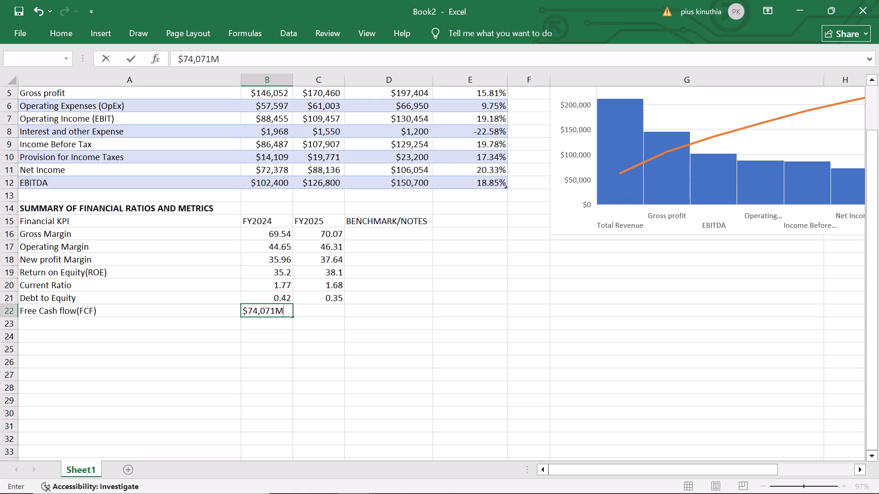
Enter $82,400M as the FY2025 Free Cash flow (FCF) in cell C22 of the financial ratios summary.
left_click(325, 306)
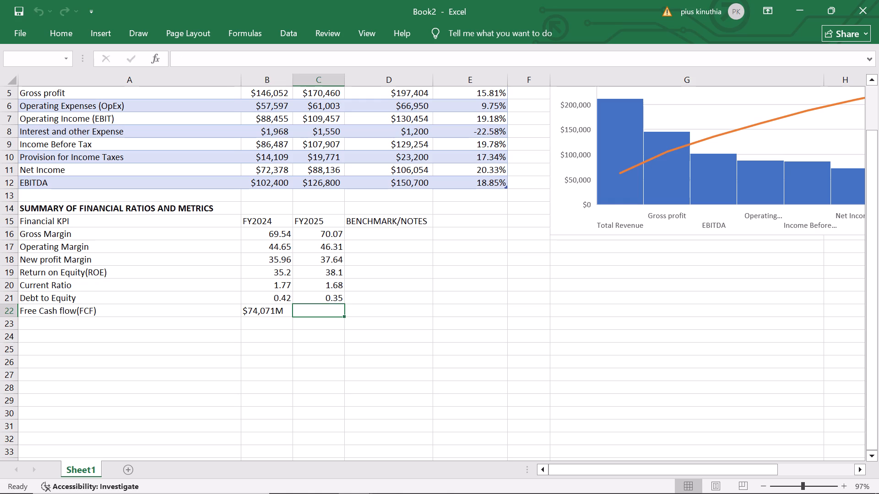
key("shift+dollar")
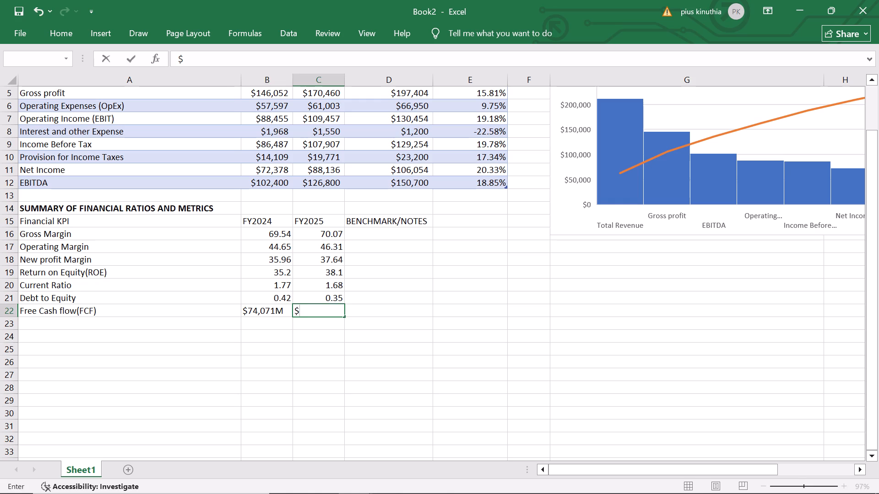
type("82")
key("comma")
key("4")
type("00")
key("m")
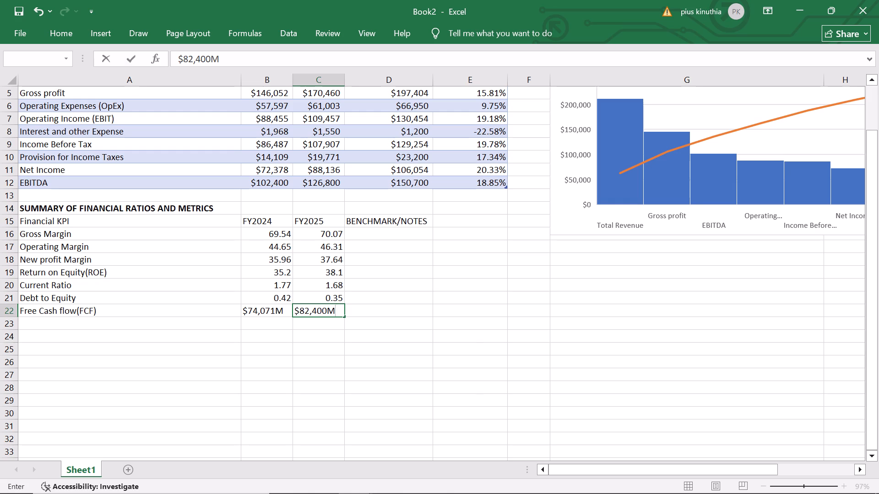
Enter the note "Higher is stronger" for Gross Margin in cell D16 of the BENCHMARK/NOTES column.
left_click(364, 231)
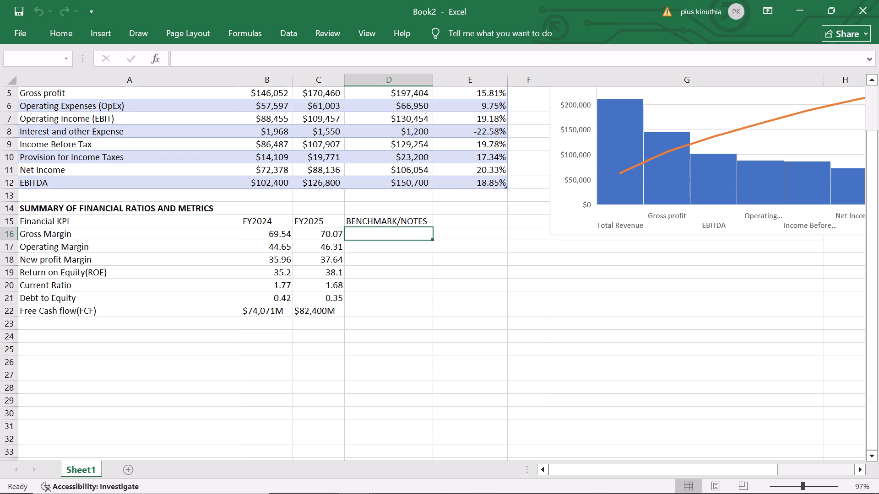
key("h")
key("i")
type("gher")
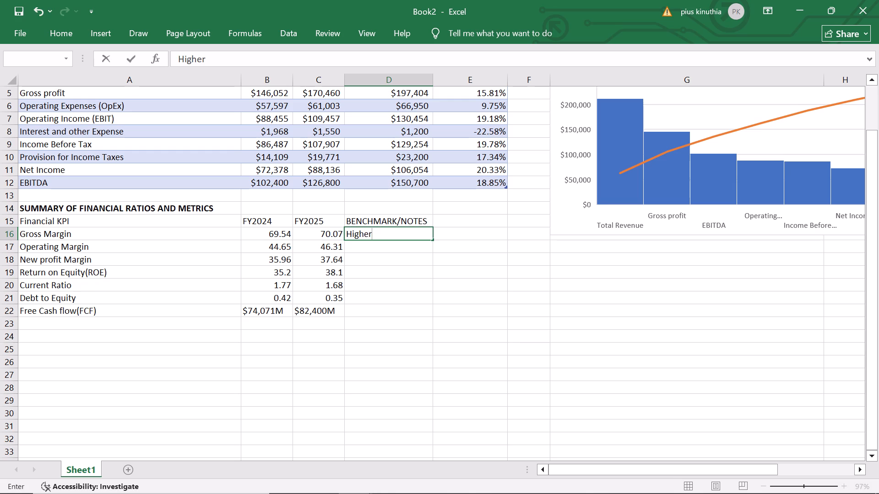
key("space")
type("is")
key("space")
type("stron")
type("ger")
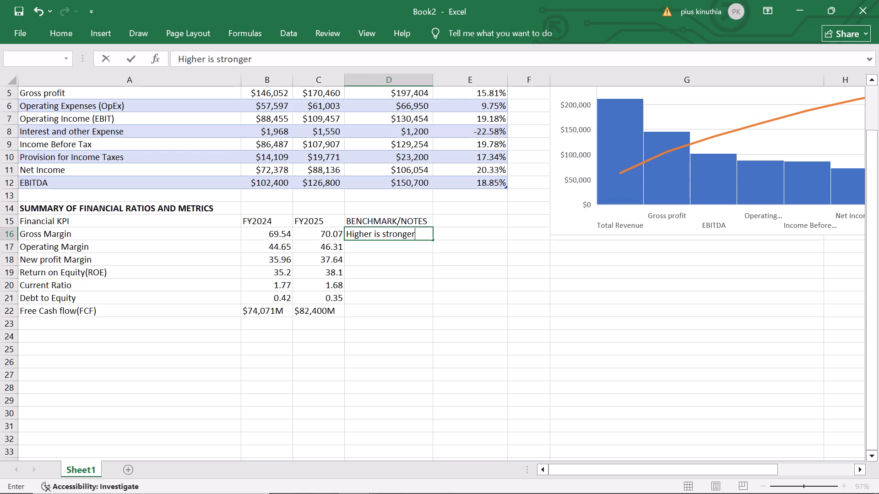
Enter the note "core efficiency" for Operating Margin in cell D17 of the BENCHMARK/NOTES column.
left_click(363, 246)
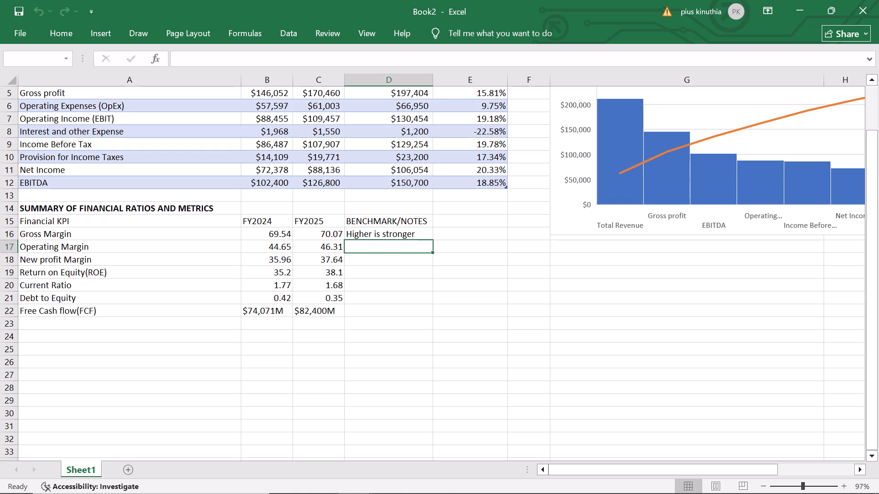
type("co")
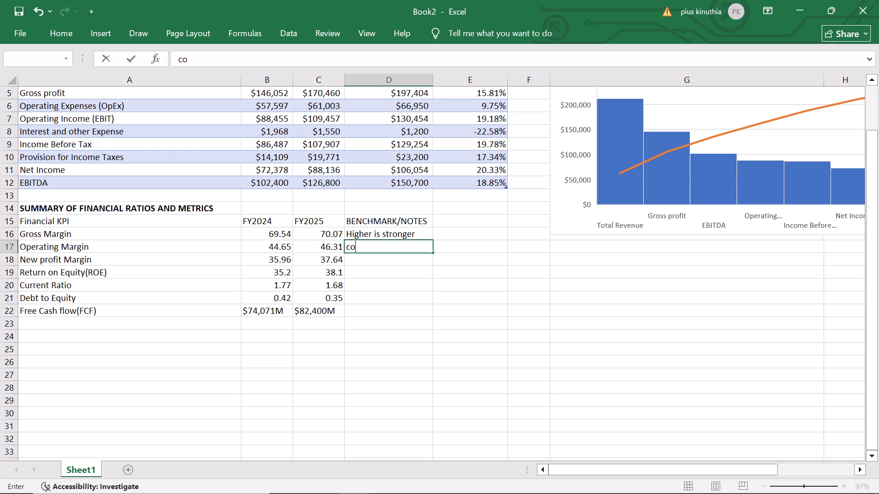
type("re efficie")
type("nc")
key("y")
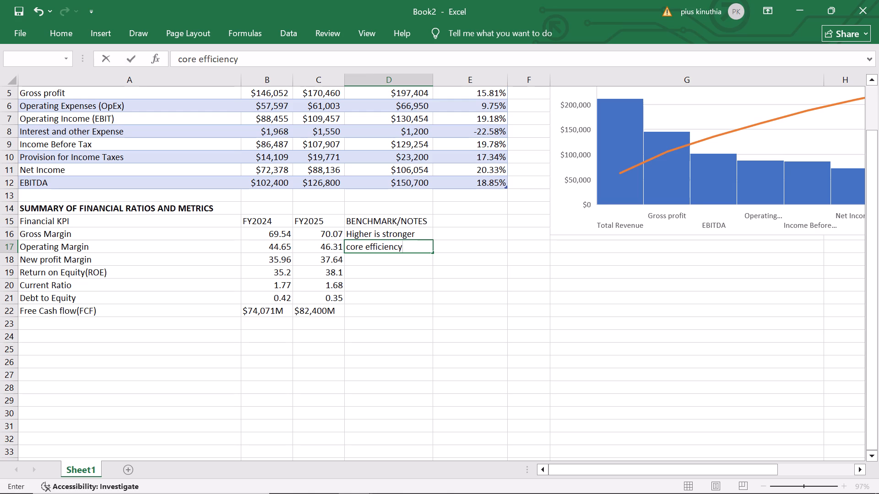
Enter the note "Bottom line profitability" for New profit Margin in cell D18 of the BENCHMARK/NOTES column.
left_click(372, 264)
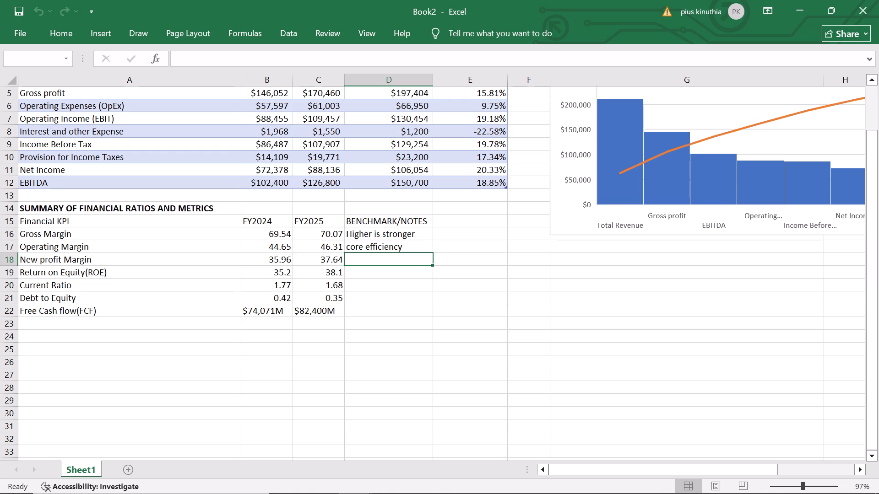
key("b")
type("ott")
key("o")
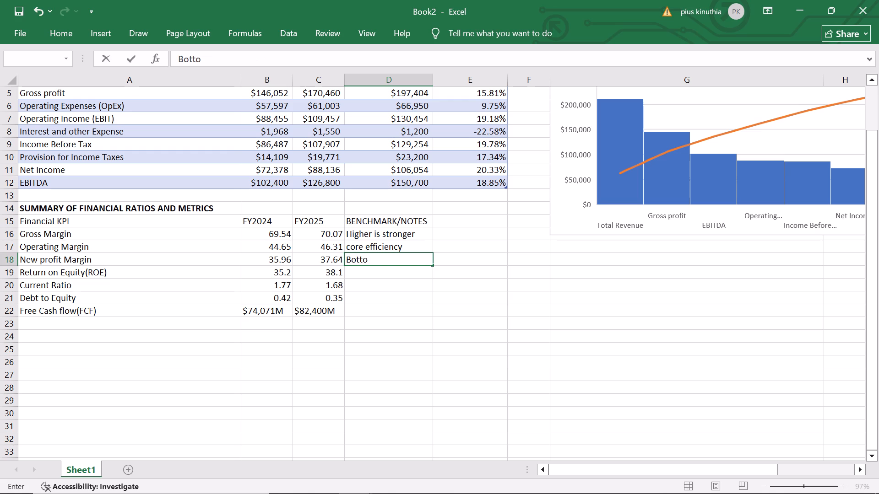
key("m")
key("space")
type("lin")
key("e")
key("space")
type("pr")
type("ofitability")
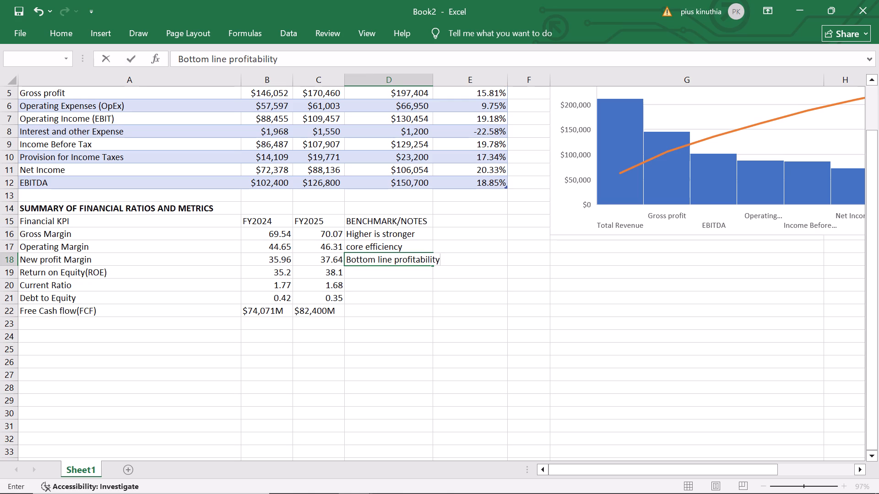
Enter the note "Profit per equity dollar" for Return on Equity (ROE) in cell D19 of the BENCHMARK/NOTES column.
left_click(370, 273)
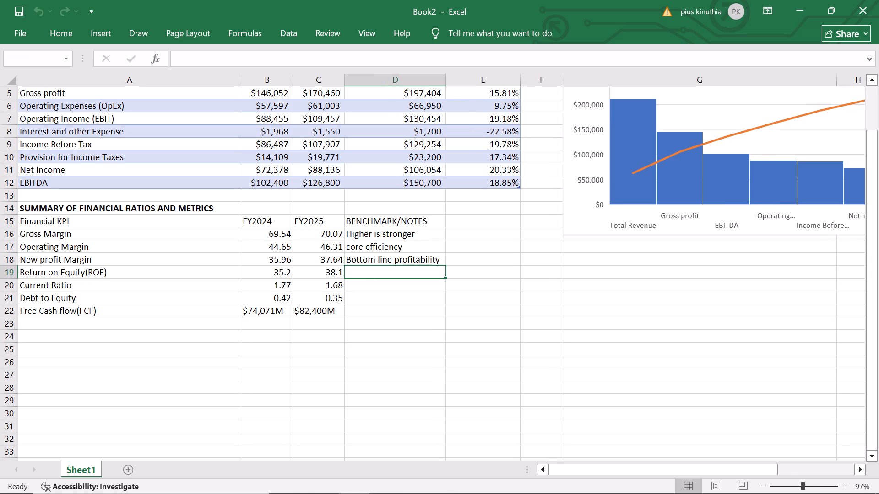
key("p")
key("r")
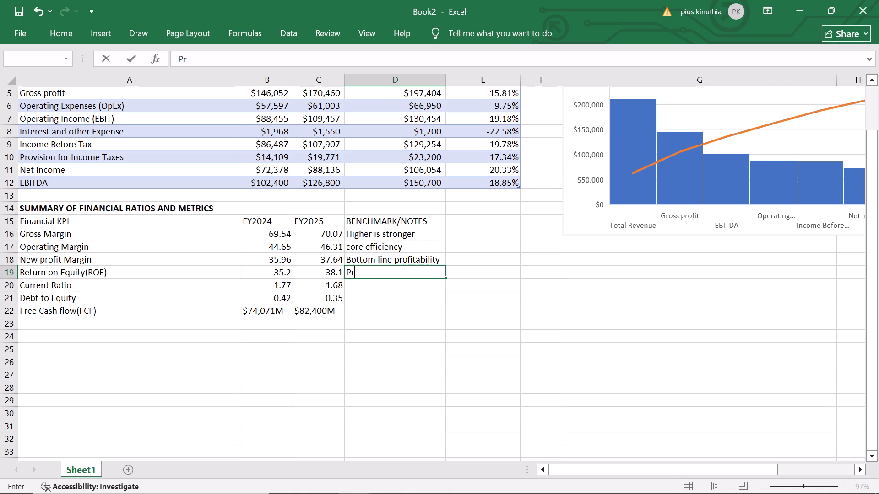
type("ofit")
key("space")
type("per")
key("space")
type("equity")
key("space")
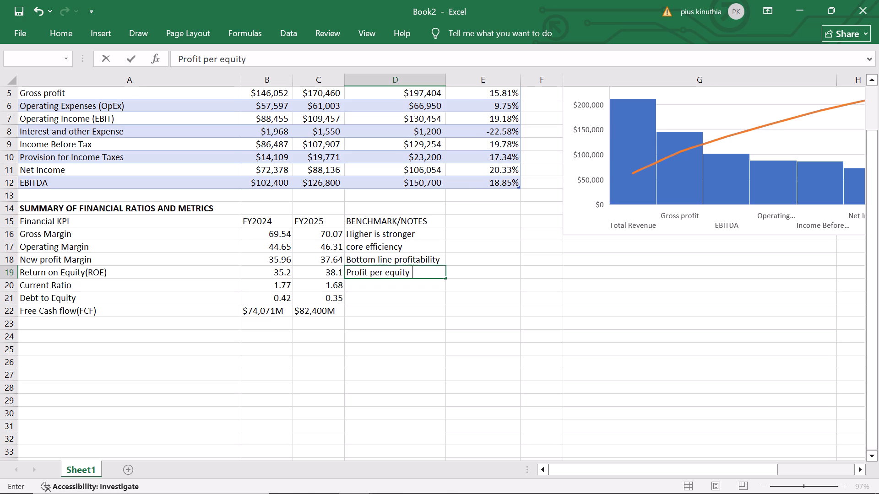
type("doll")
type("ar")
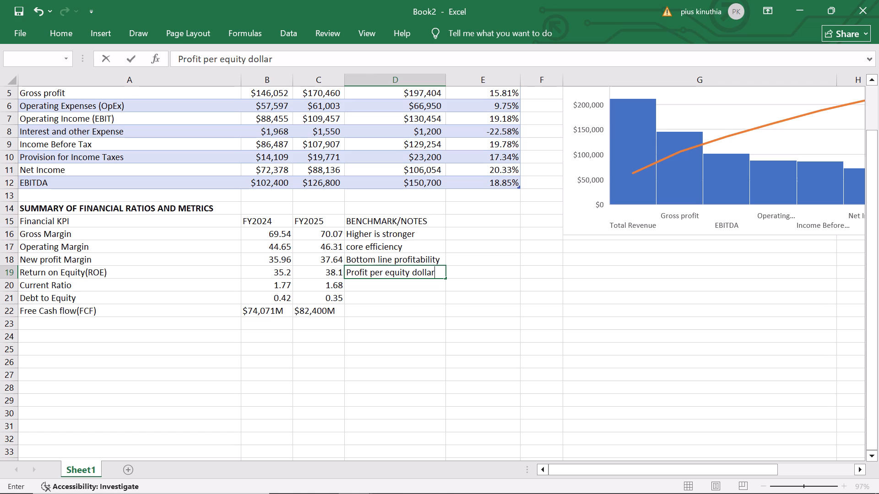
Enter the note "Liquidity check" for Current Ratio in cell D20 of the BENCHMARK/NOTES column.
left_click(369, 285)
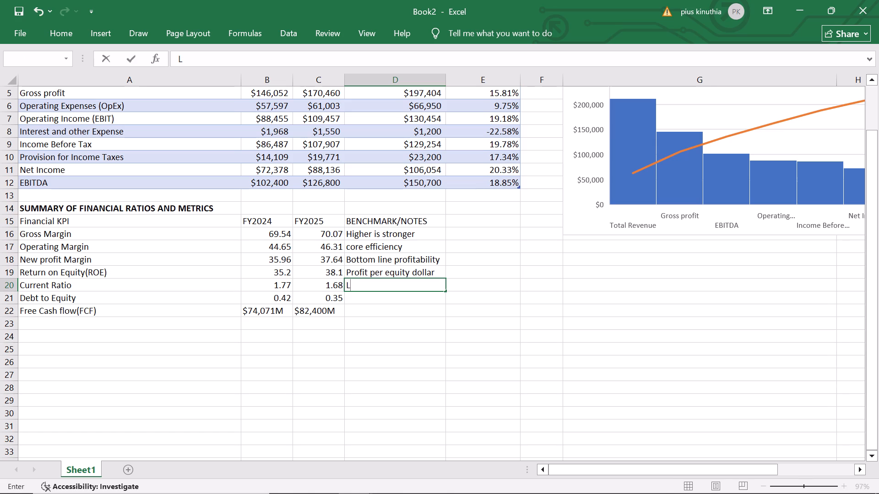
key("i")
type("quidity")
key("space")
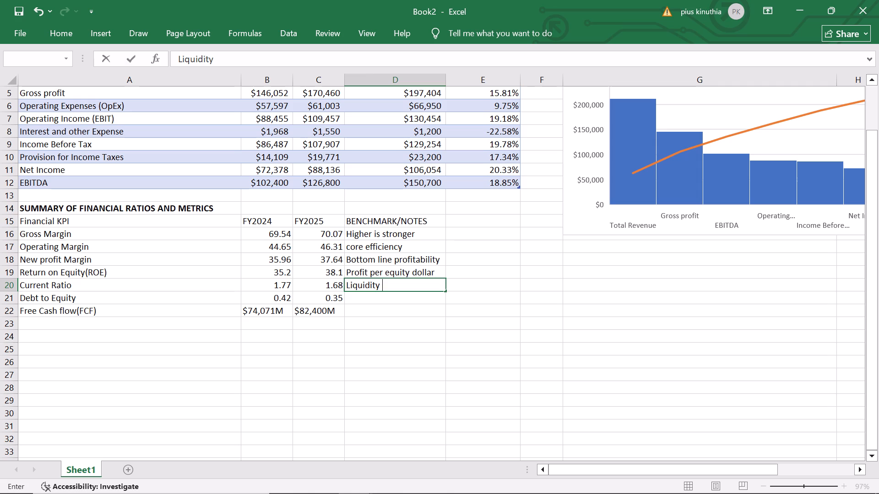
key("c")
type("heck")
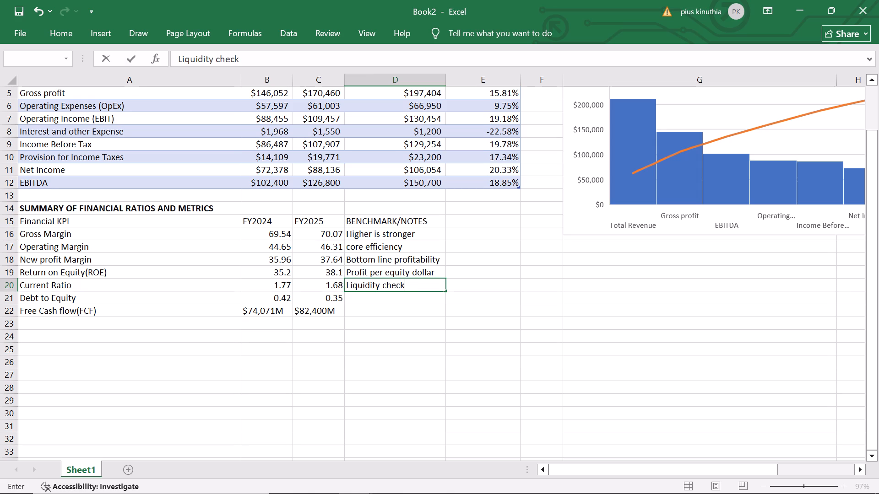
Enter the note "financial leverage" for Debt to Equity in cell D21 of the BENCHMARK/NOTES column.
left_click(368, 296)
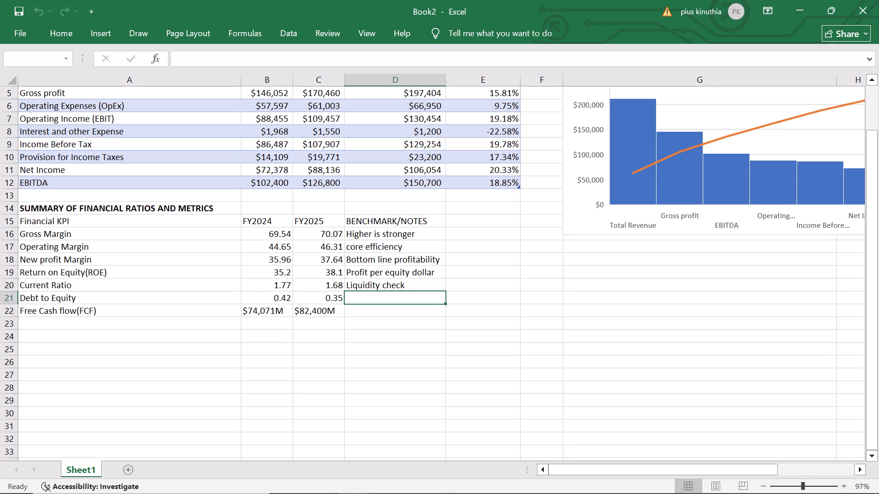
key("f")
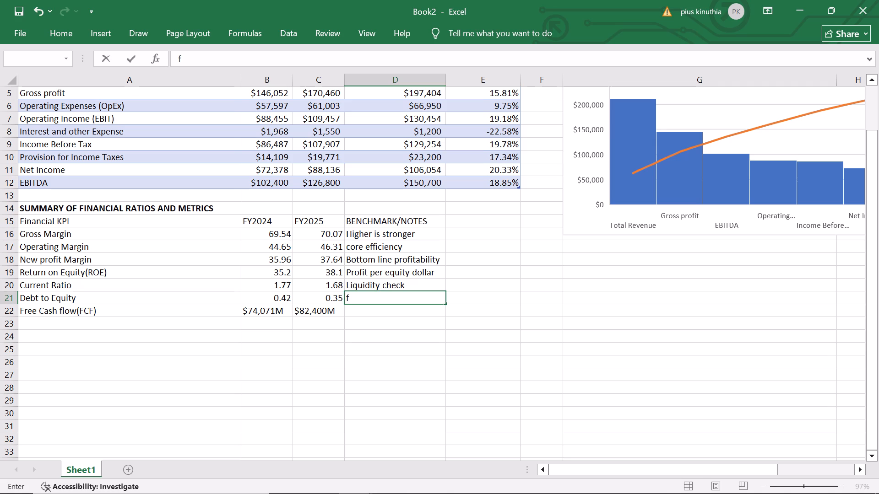
type("inancia")
key("l")
key("space")
key("space")
type("le")
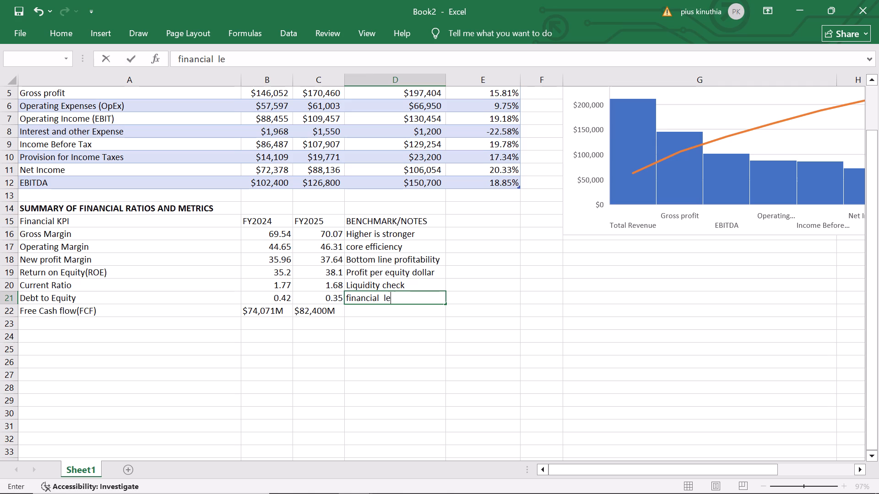
type("verage")
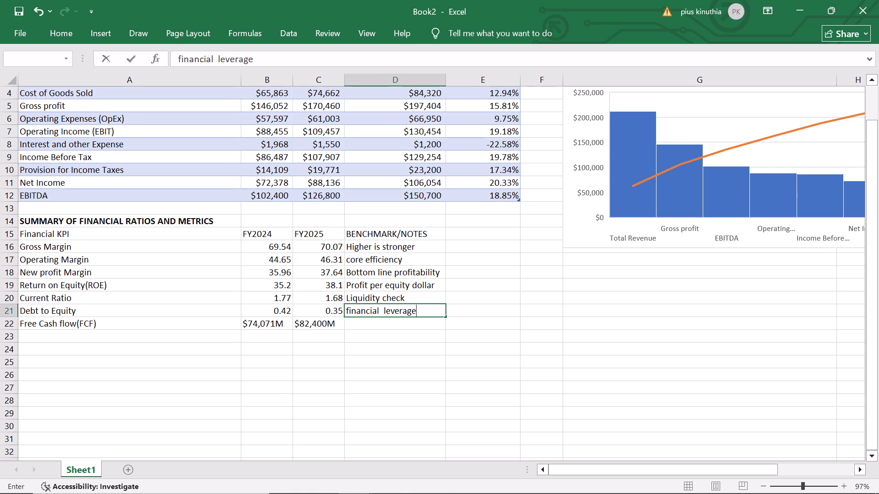
scroll(468, 270, "down", 1)
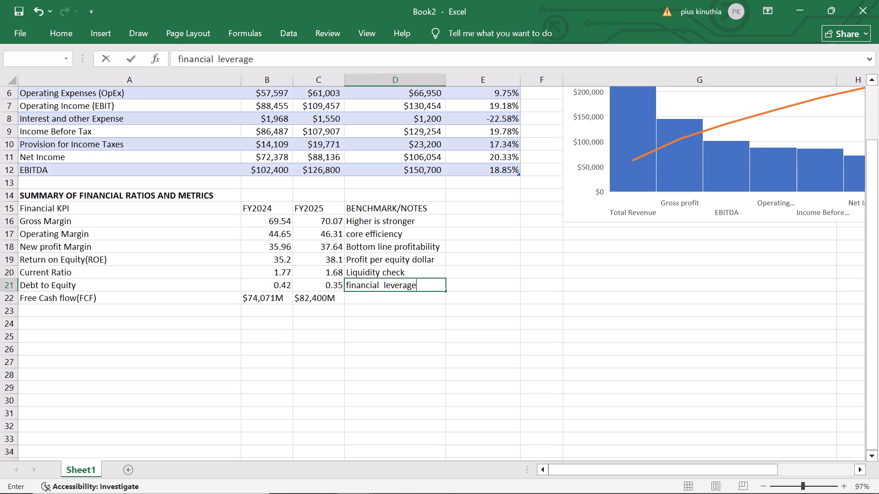
scroll(304, 258, "down", 1)
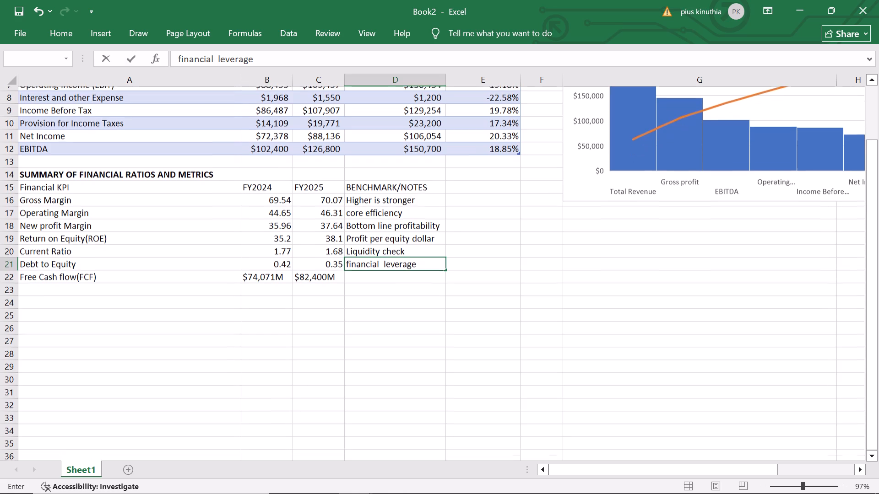
scroll(304, 258, "down", 1)
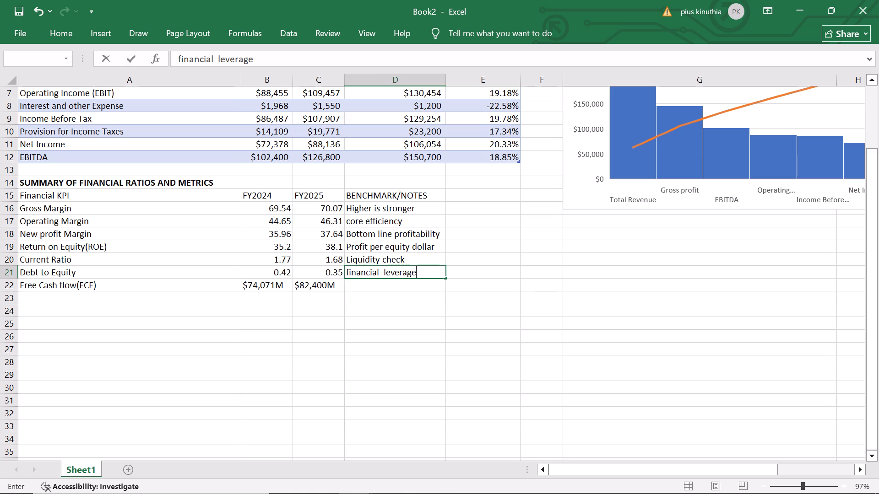
scroll(304, 258, "down", 1)
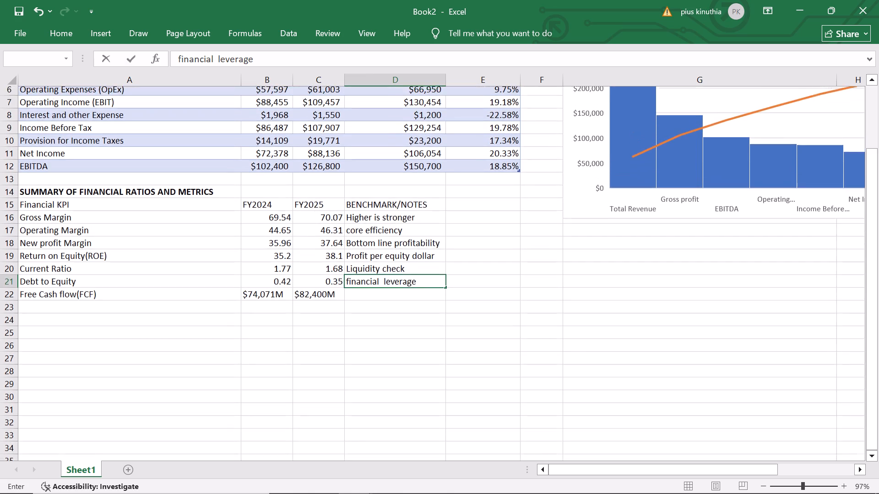
scroll(304, 258, "down", 1)
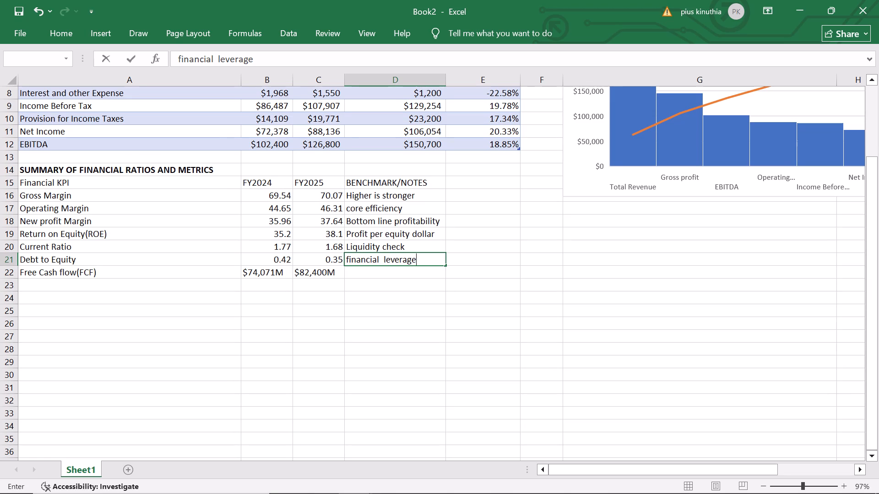
left_click(362, 272)
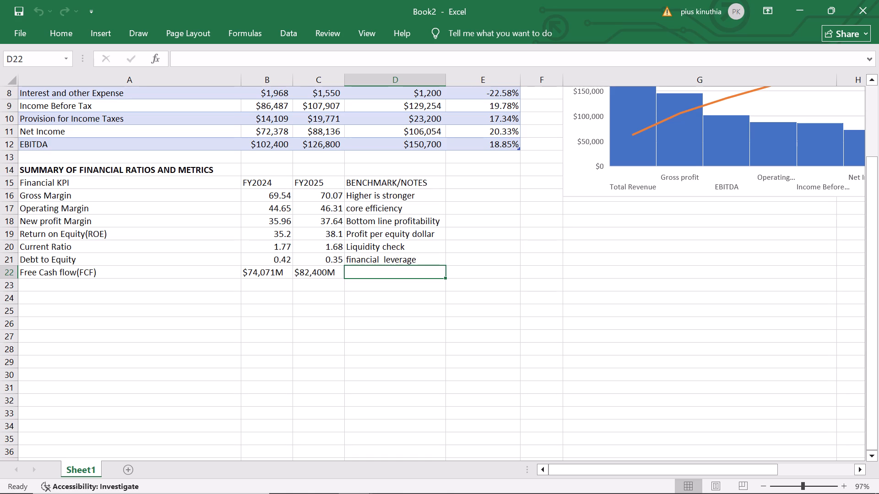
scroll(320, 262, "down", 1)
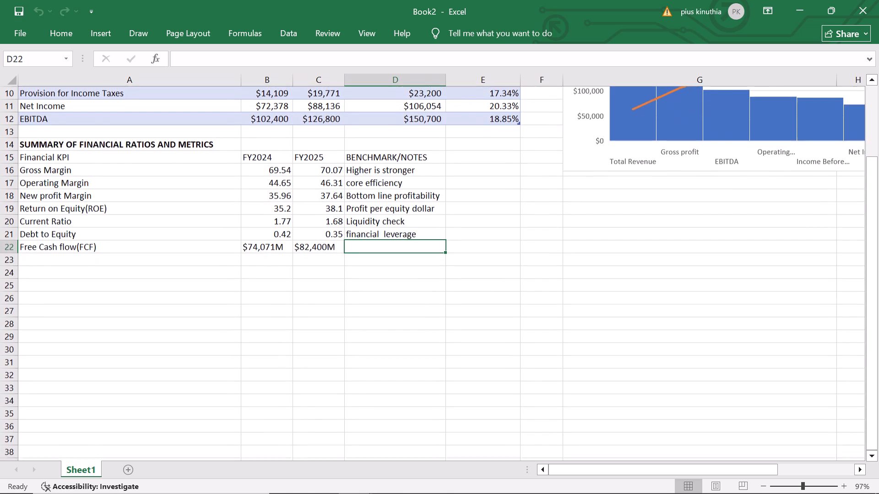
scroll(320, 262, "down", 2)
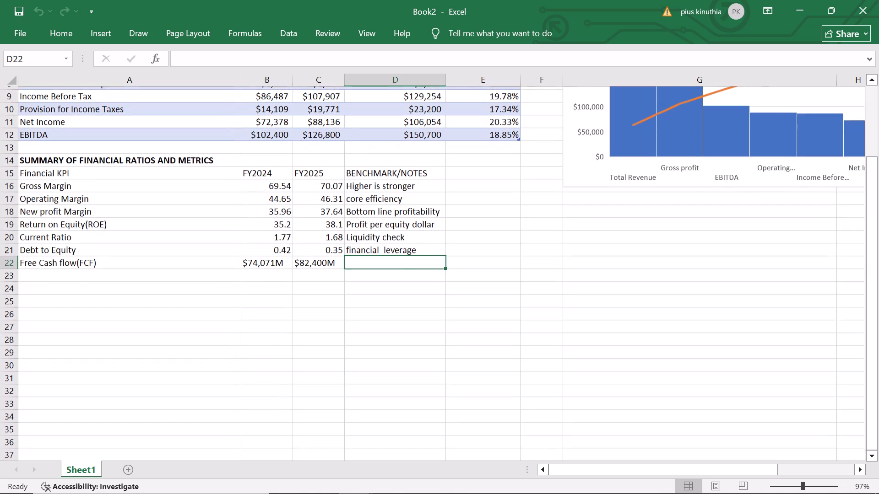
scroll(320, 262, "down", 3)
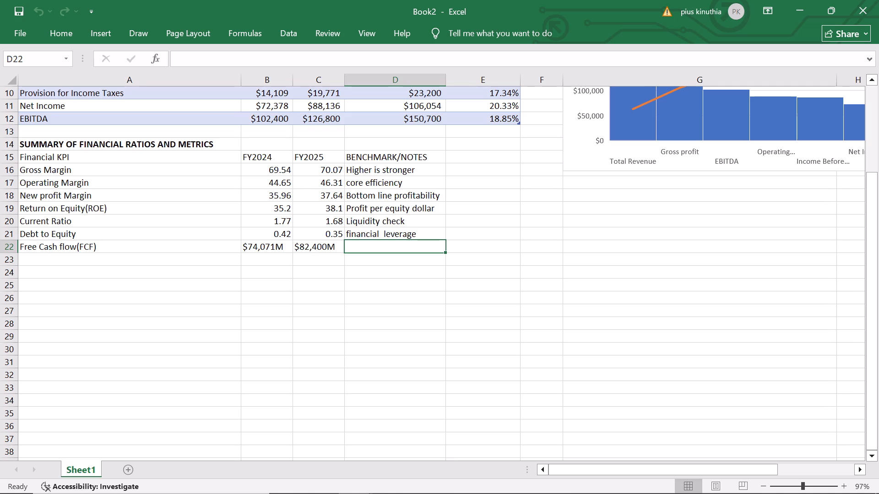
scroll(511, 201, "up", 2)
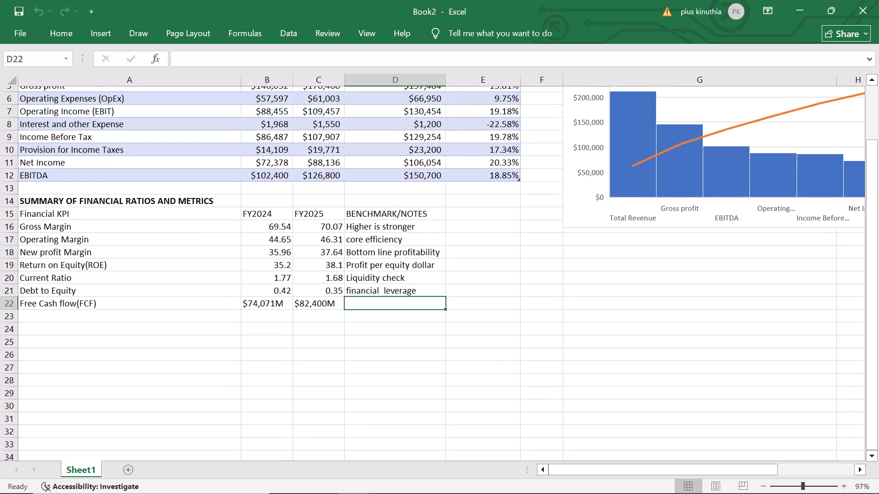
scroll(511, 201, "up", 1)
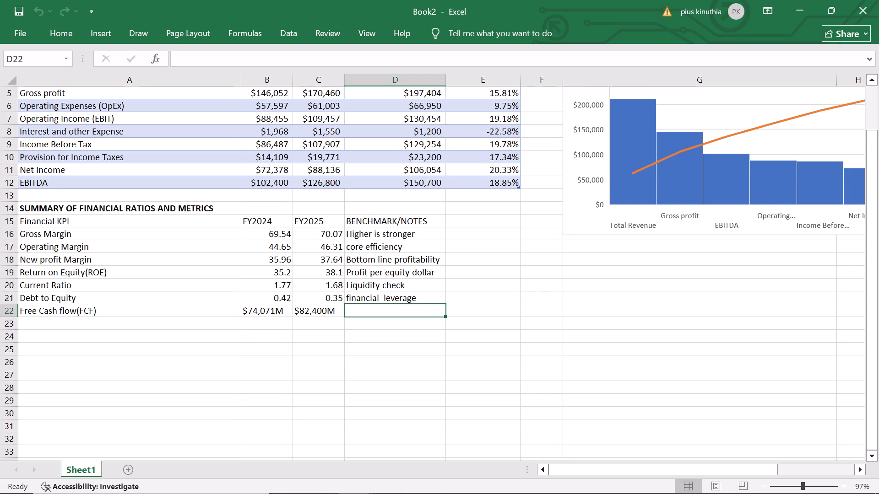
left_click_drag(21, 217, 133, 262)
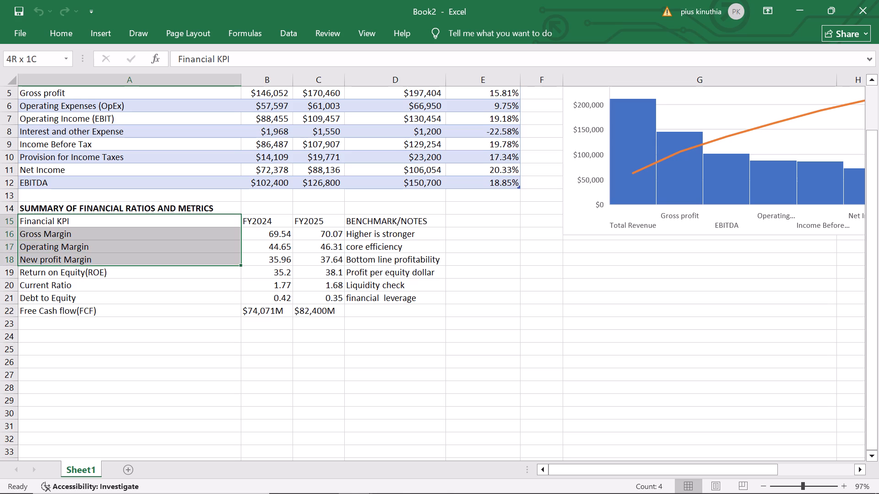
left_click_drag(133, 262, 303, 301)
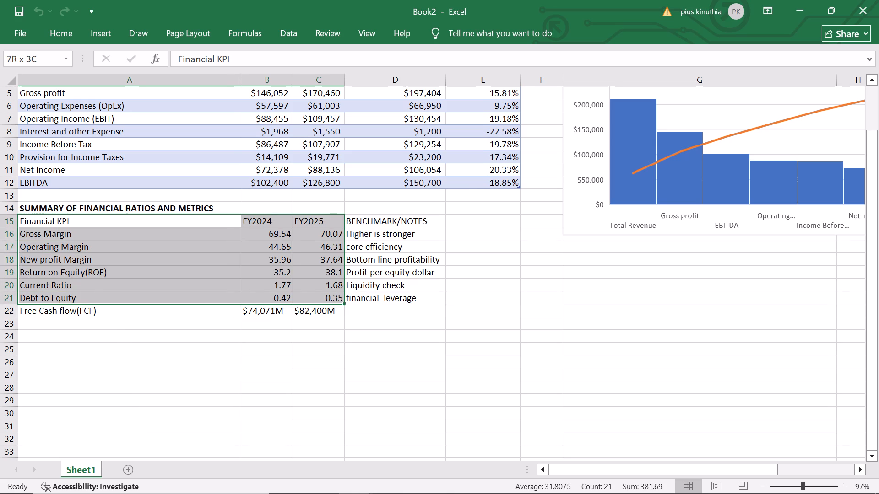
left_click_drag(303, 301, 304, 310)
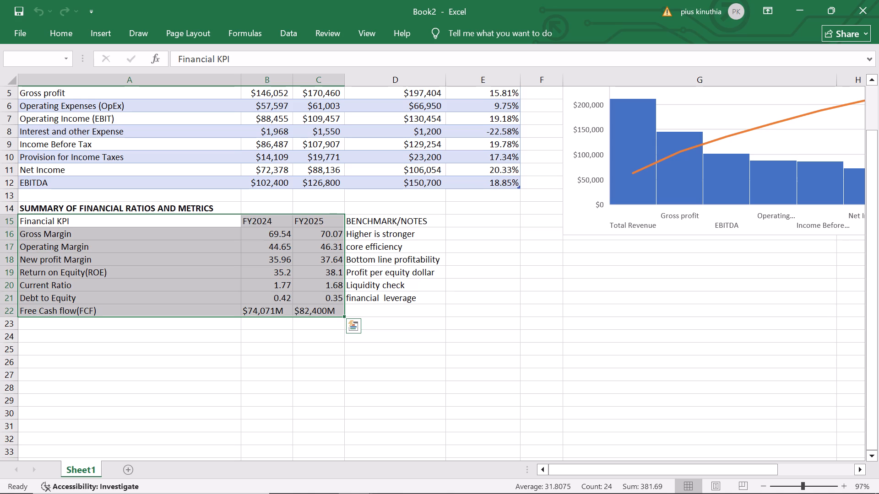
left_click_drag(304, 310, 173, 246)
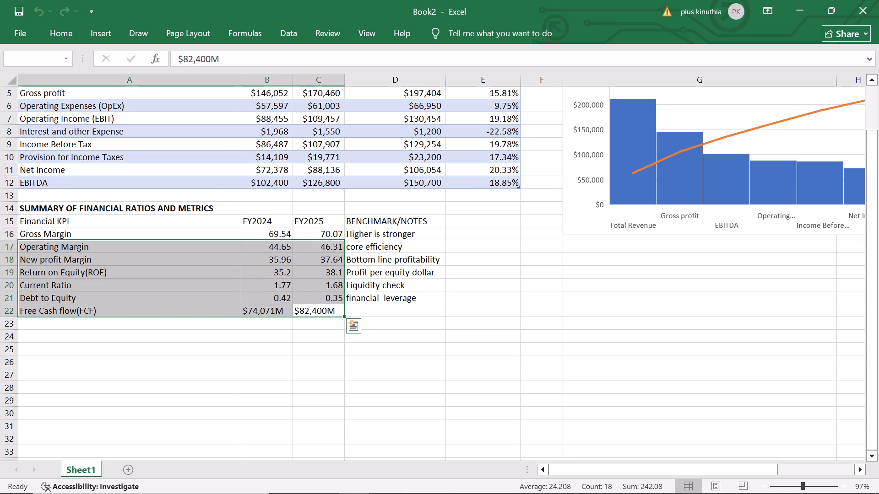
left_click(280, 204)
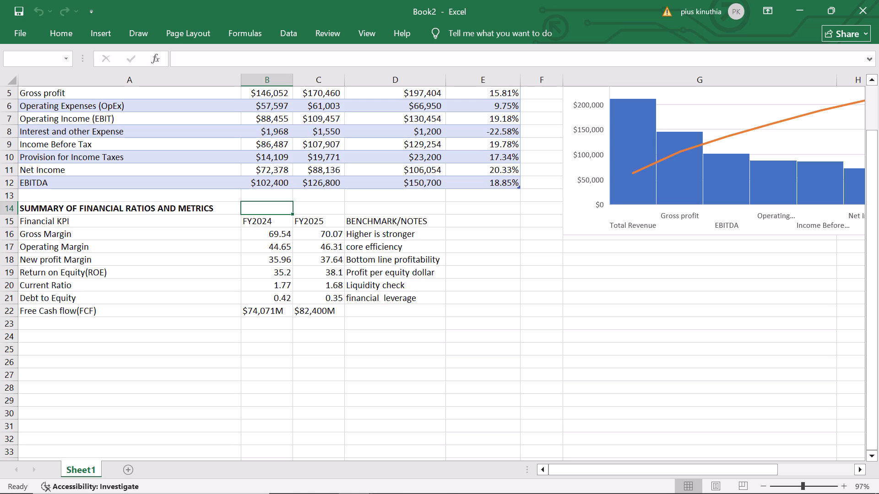
Create a table with headers from the Financial KPI, FY2024 and FY2025 columns of the ratios summary, range A15:C22.
left_click_drag(20, 218, 181, 254)
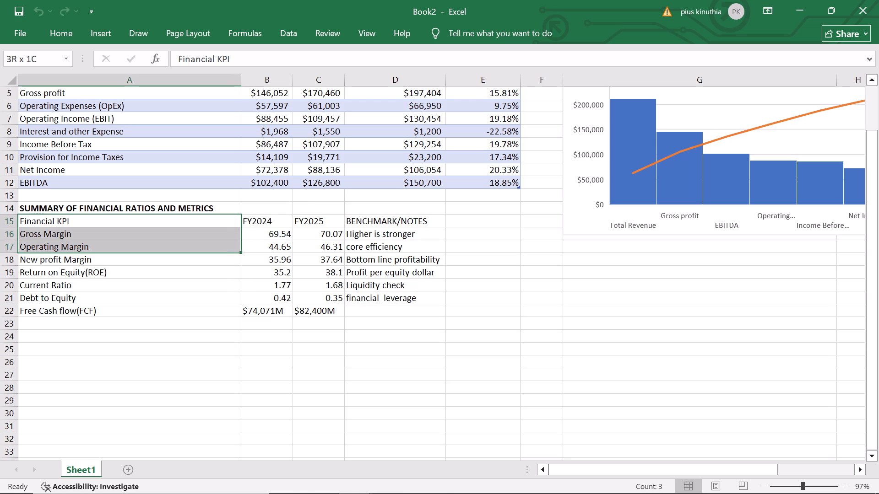
left_click_drag(181, 254, 310, 305)
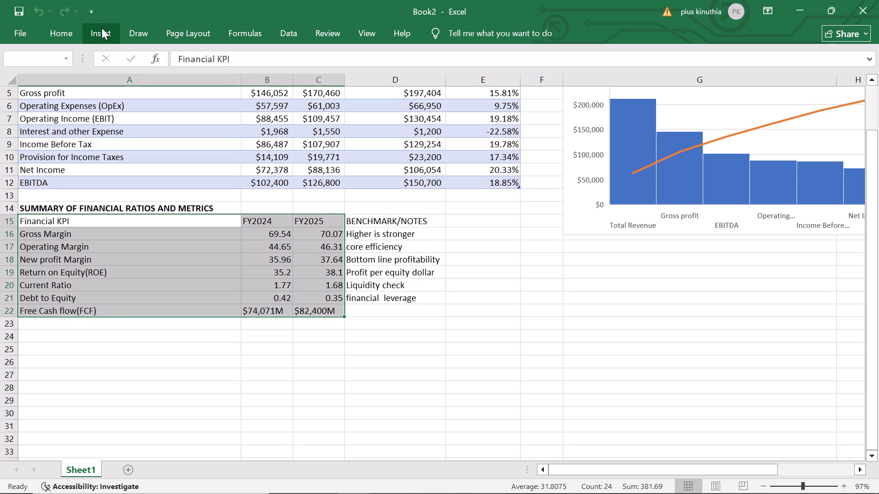
left_click(102, 28)
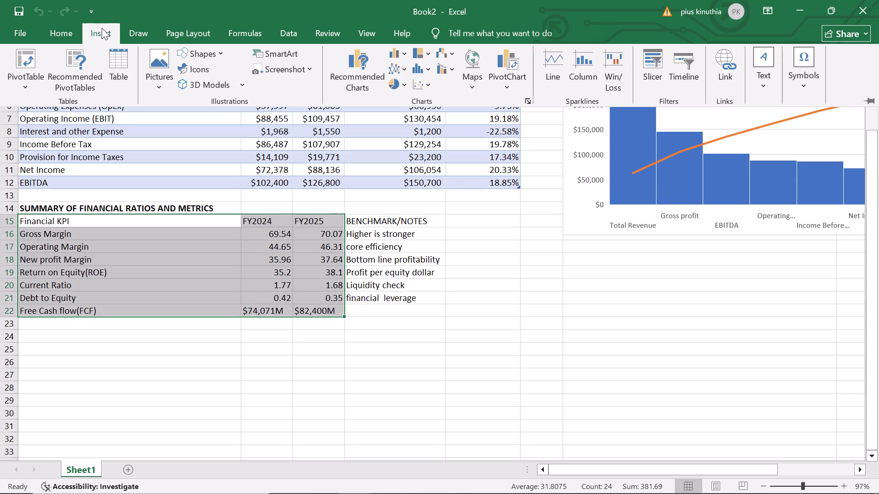
left_click(124, 62)
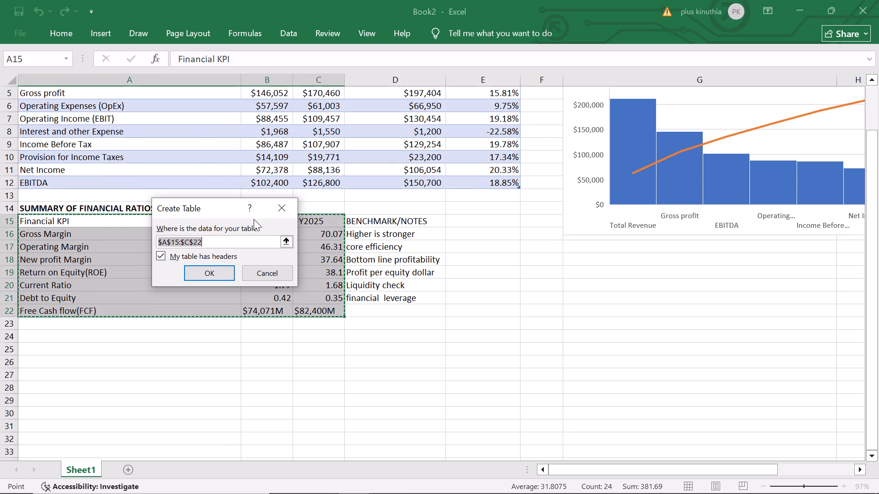
left_click(206, 270)
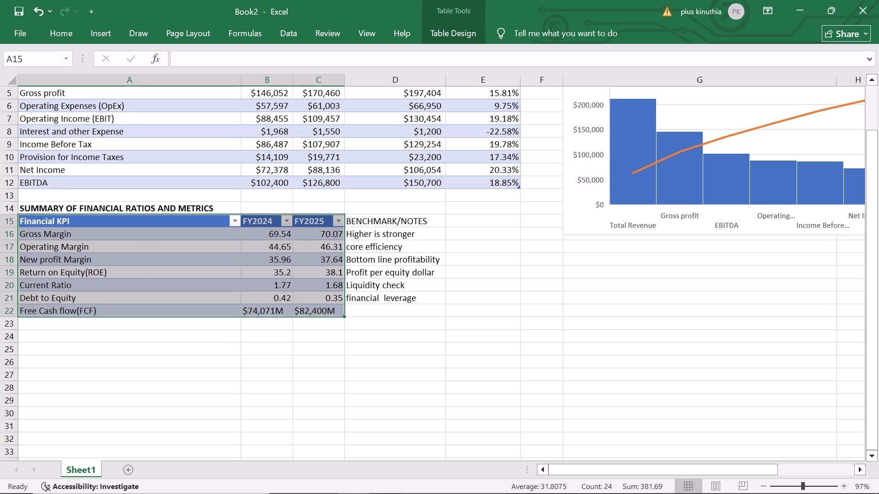
left_click(315, 328)
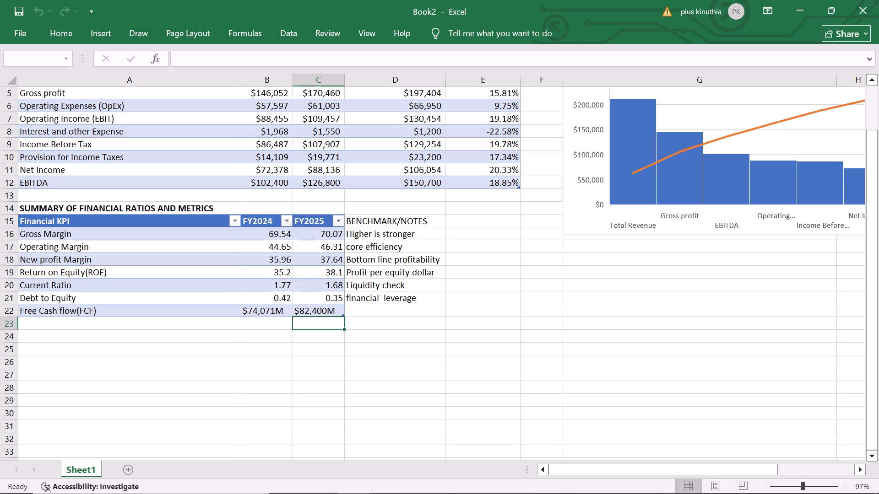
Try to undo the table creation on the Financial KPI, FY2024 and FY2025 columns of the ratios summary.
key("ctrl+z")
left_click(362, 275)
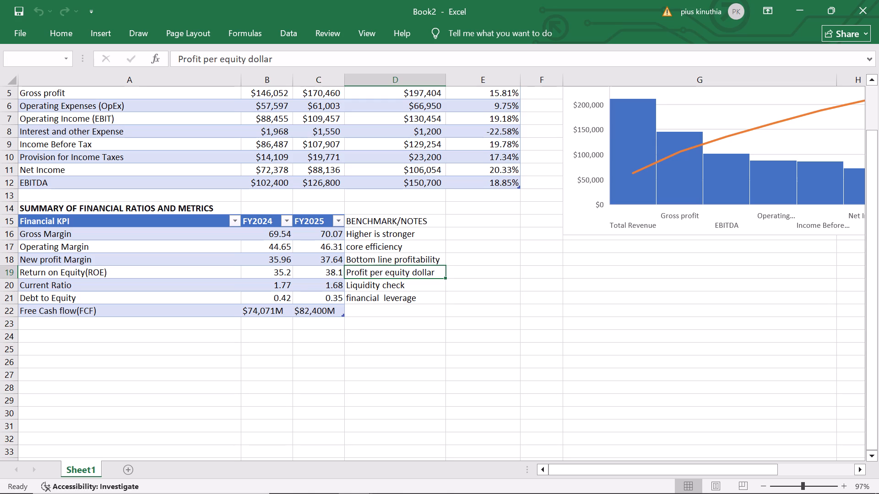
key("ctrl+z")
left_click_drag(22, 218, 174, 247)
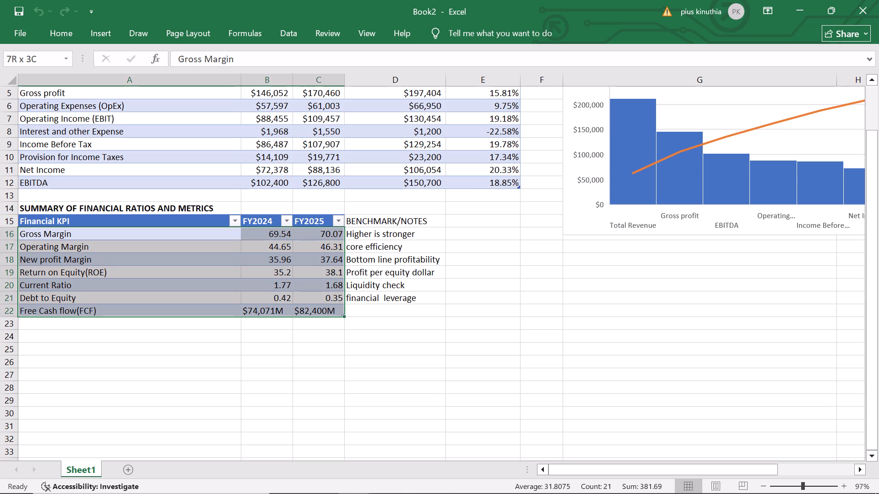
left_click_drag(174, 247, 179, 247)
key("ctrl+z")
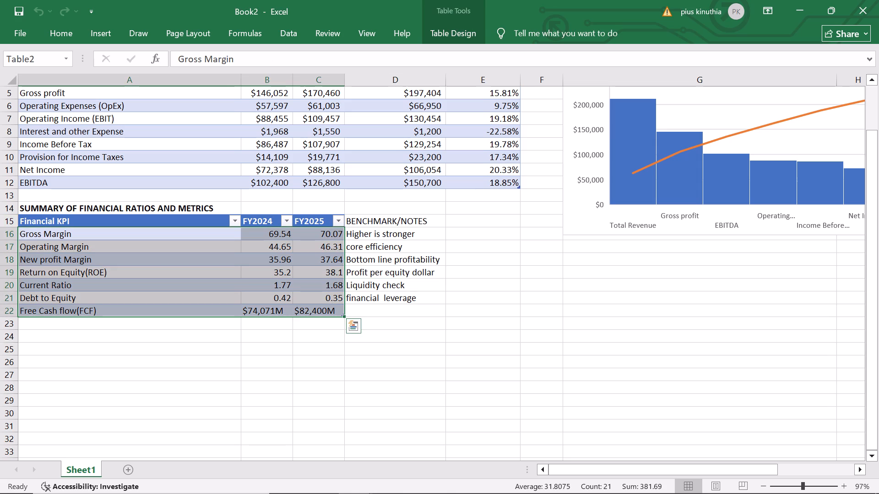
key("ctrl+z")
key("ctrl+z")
Create a table with headers from the BENCHMARK/NOTES column of the ratios summary, range D15:D22.
left_click_drag(347, 218, 456, 298)
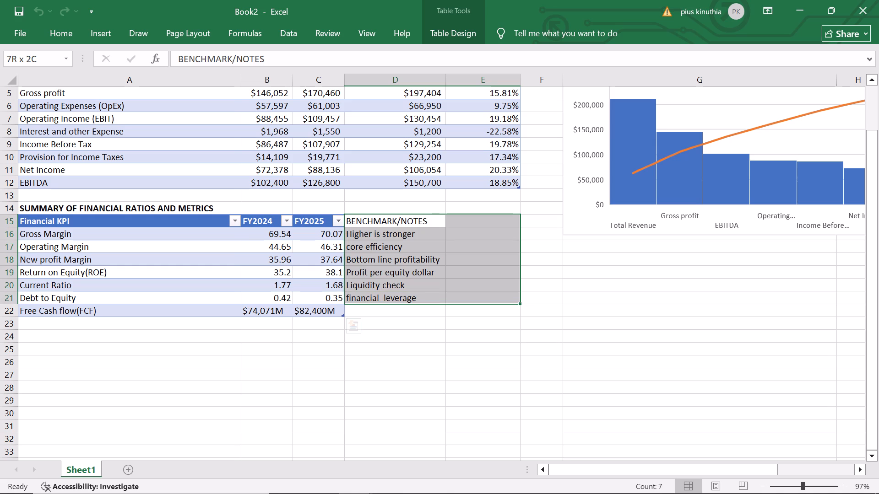
left_click_drag(456, 298, 430, 322)
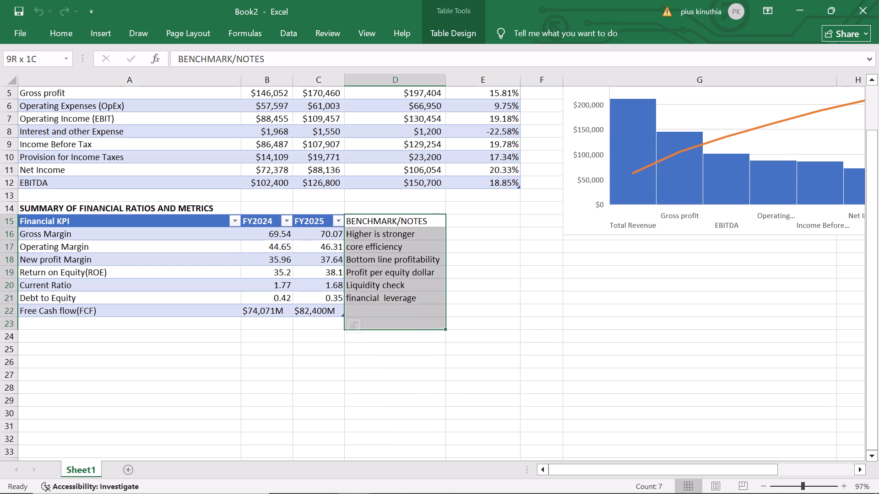
left_click_drag(430, 322, 430, 306)
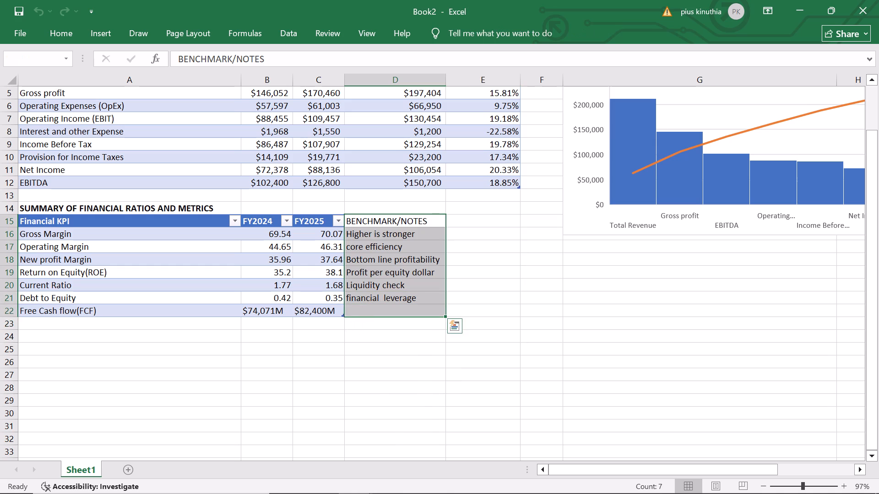
left_click(108, 28)
left_click(116, 61)
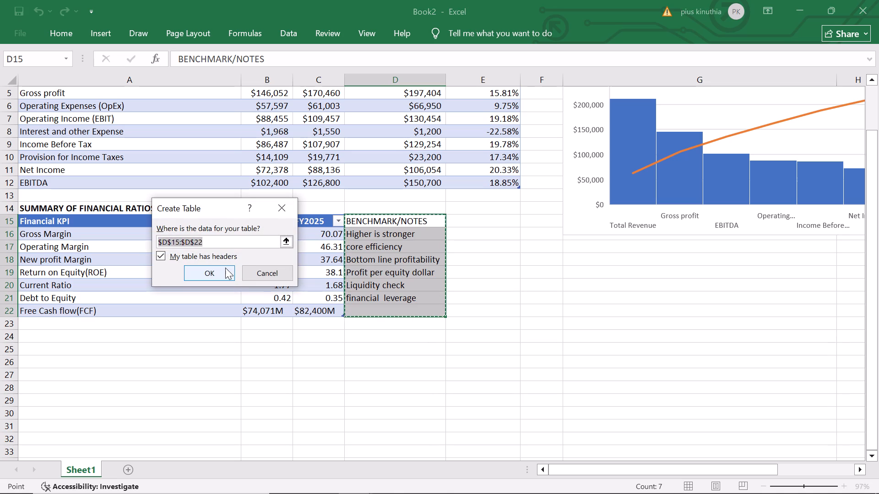
left_click(222, 268)
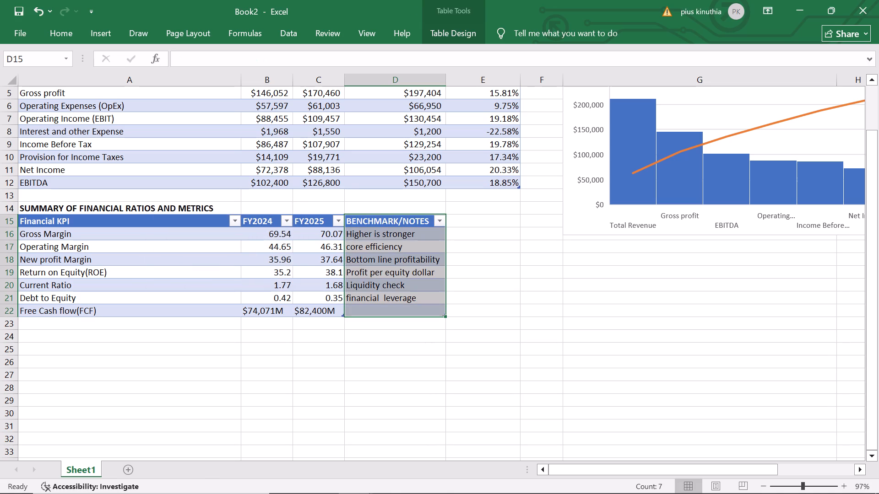
left_click(331, 358)
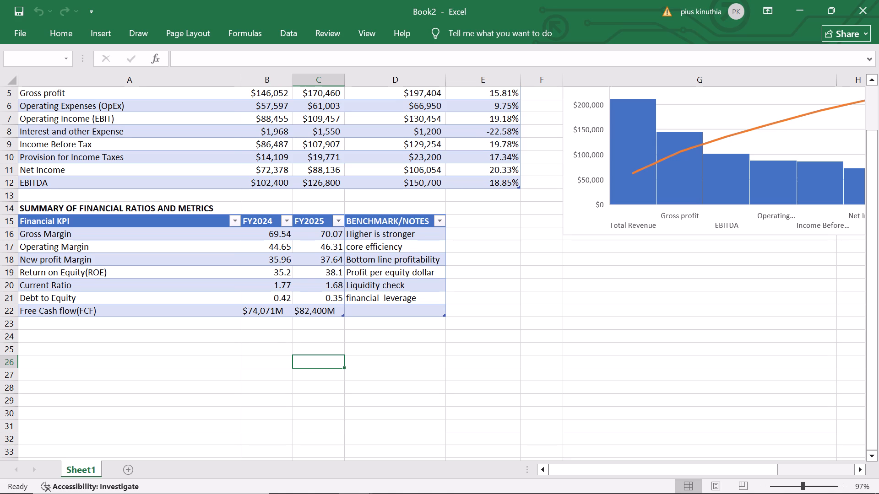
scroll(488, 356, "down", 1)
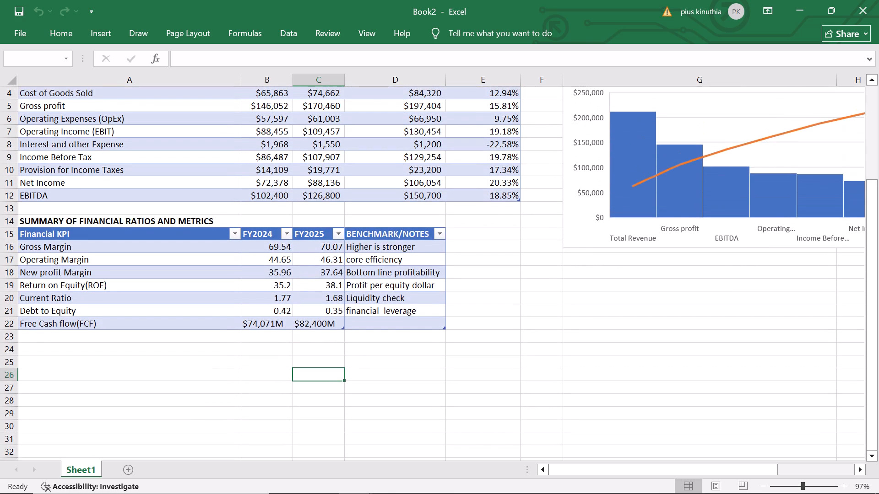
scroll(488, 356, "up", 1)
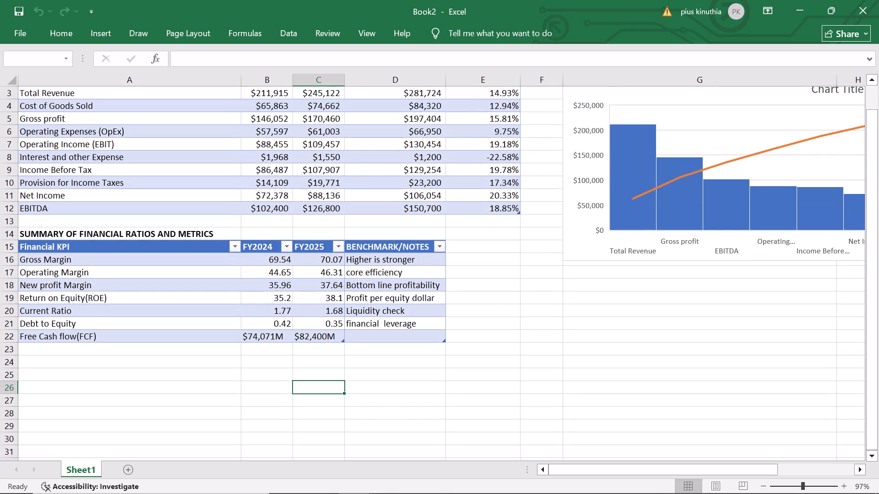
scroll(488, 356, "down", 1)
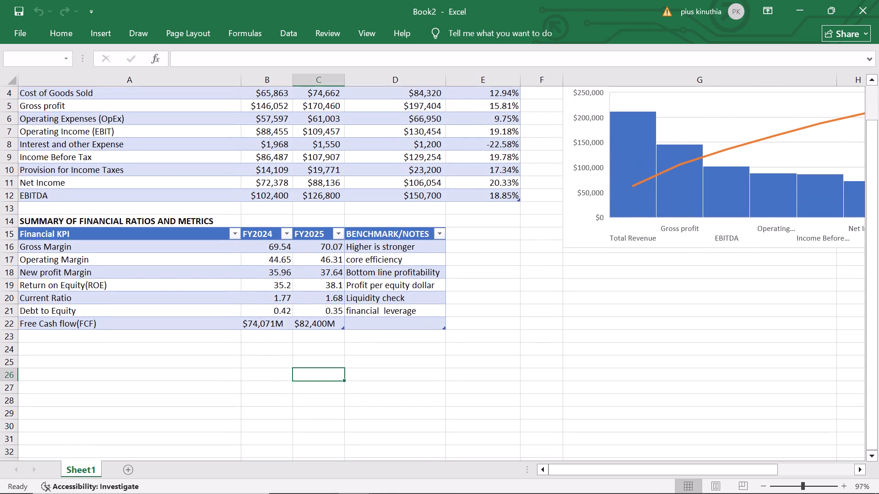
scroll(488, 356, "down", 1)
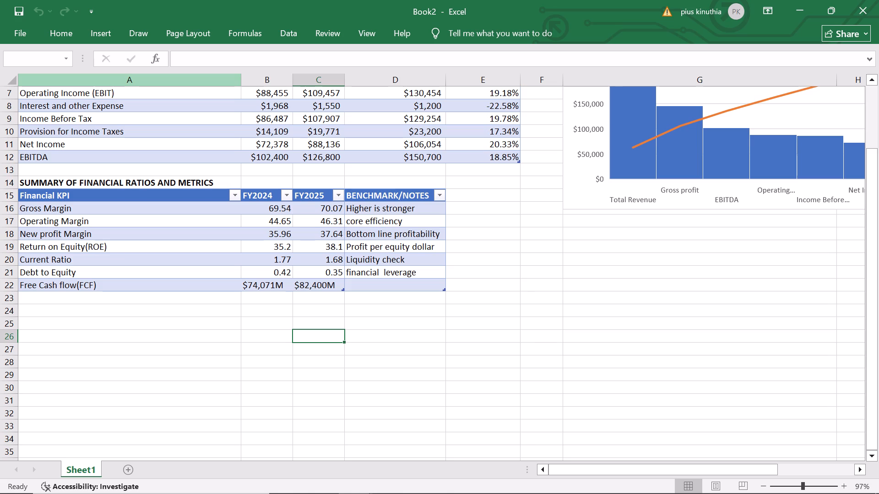
Insert a 2-D pie chart from the Financial KPI, FY2024 and FY2025 columns of the ratios summary, range A15:C22.
left_click_drag(22, 193, 329, 241)
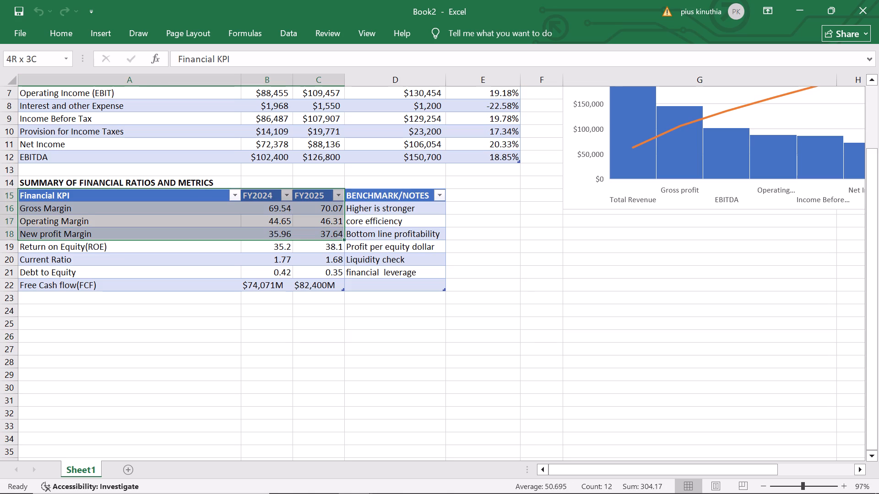
left_click_drag(329, 241, 479, 281)
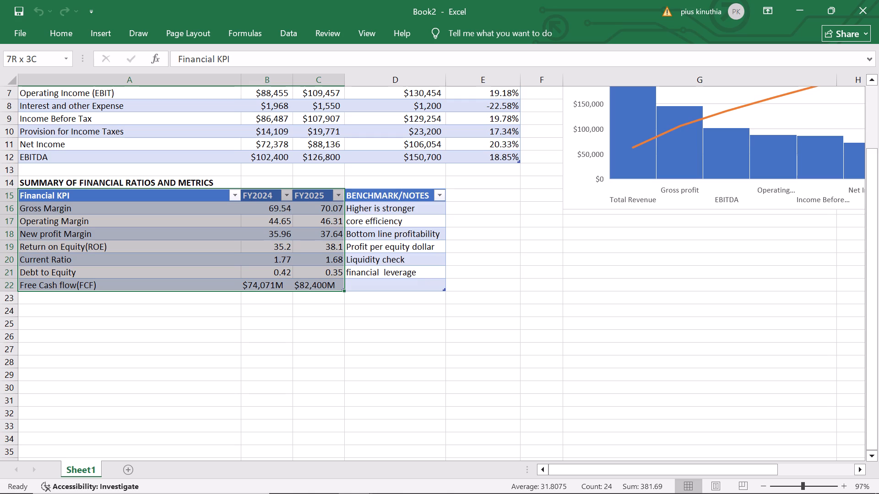
left_click_drag(479, 281, 484, 295)
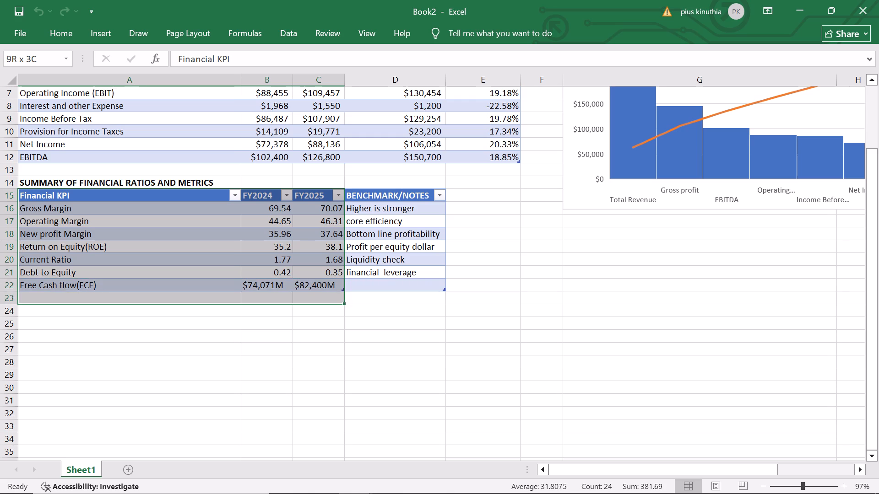
left_click_drag(484, 295, 475, 287)
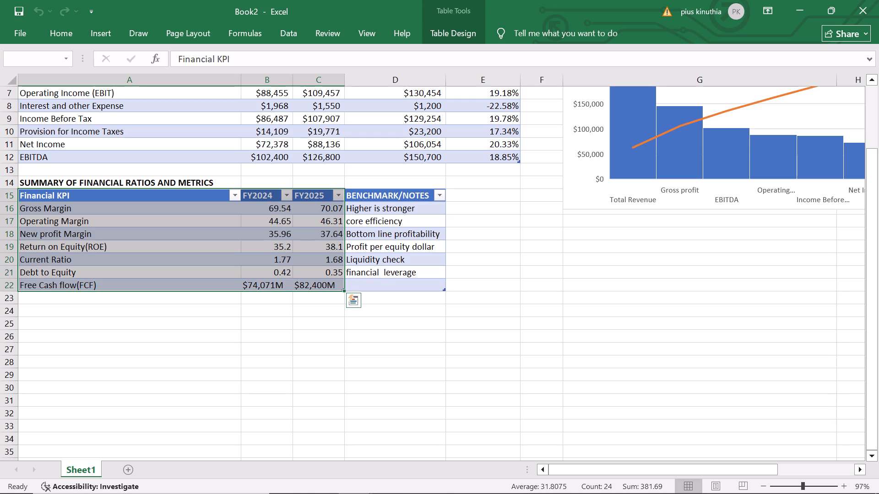
left_click(103, 36)
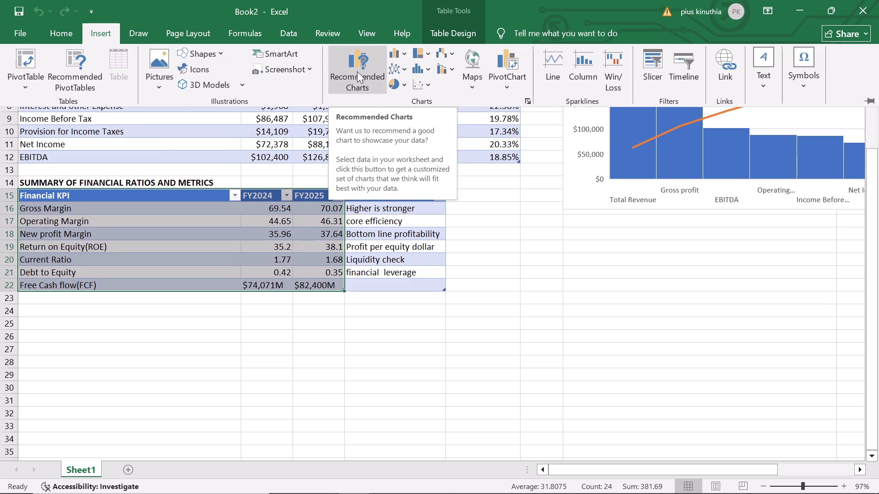
left_click(402, 80)
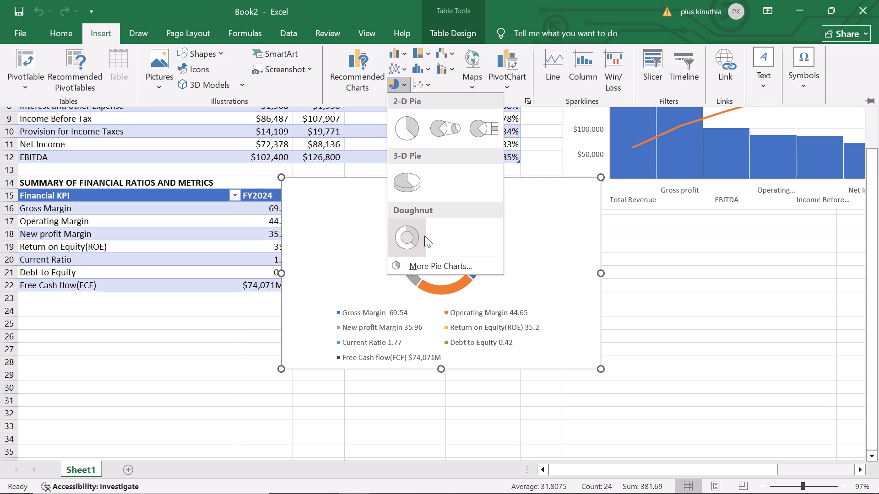
scroll(414, 134, "up", 1)
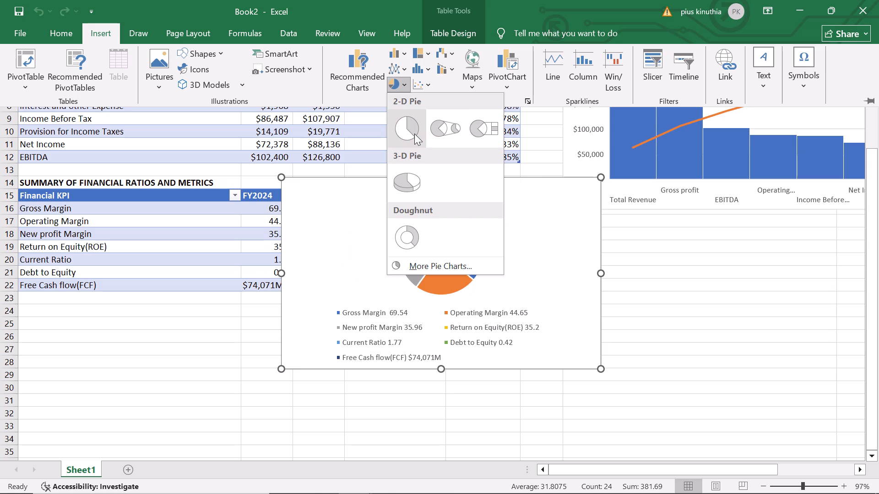
scroll(414, 134, "up", 1)
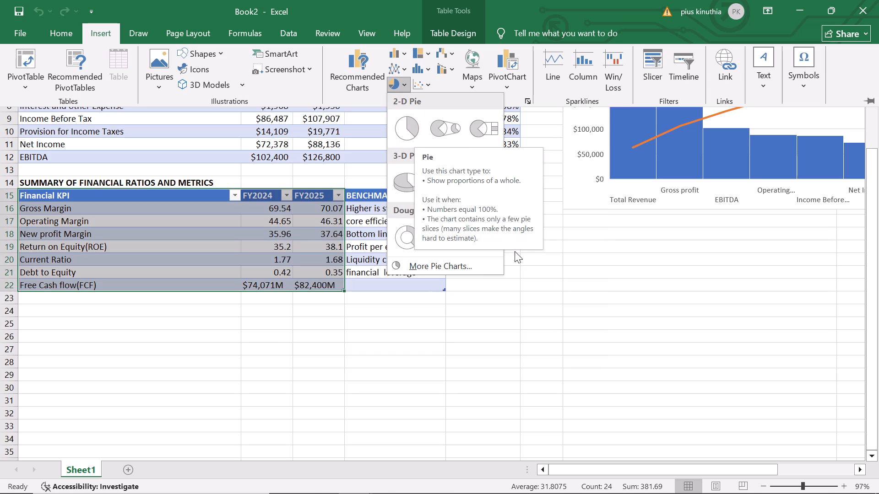
scroll(510, 229, "up", 1)
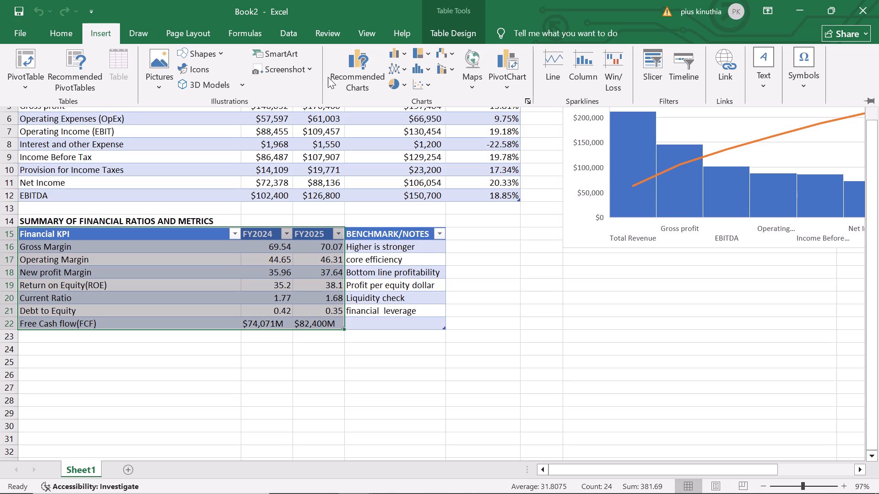
left_click(506, 67)
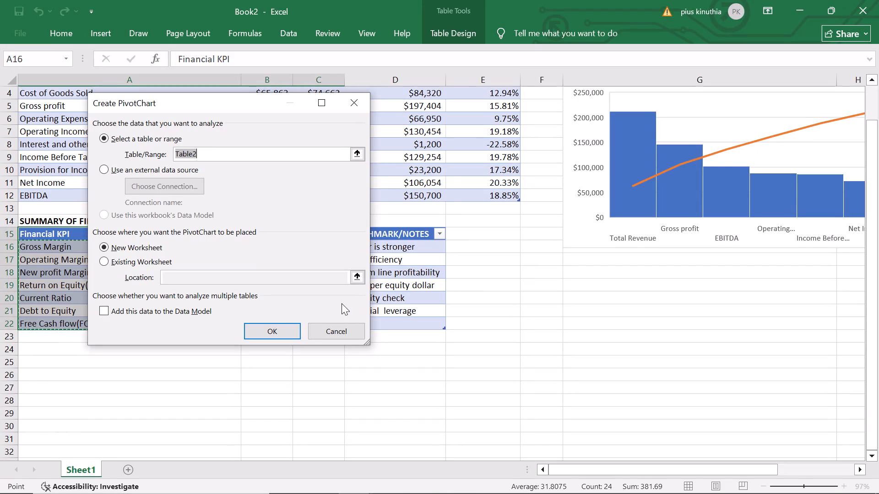
left_click(342, 328)
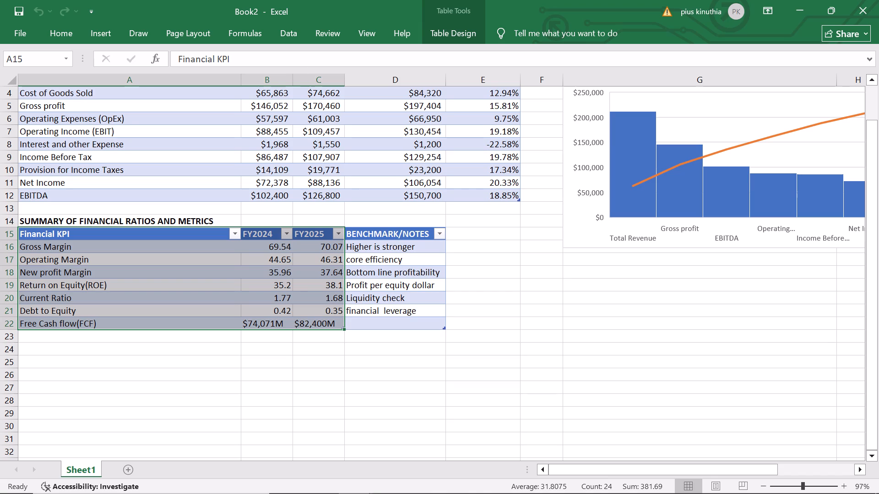
left_click(99, 32)
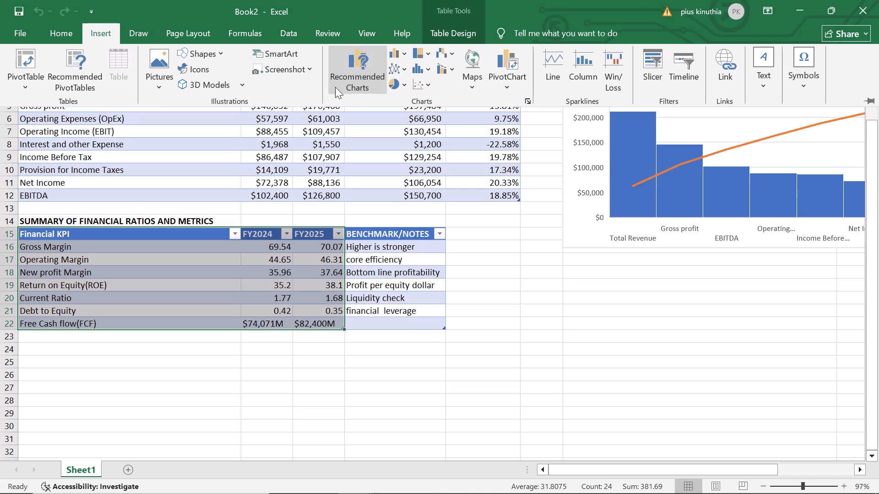
left_click(403, 78)
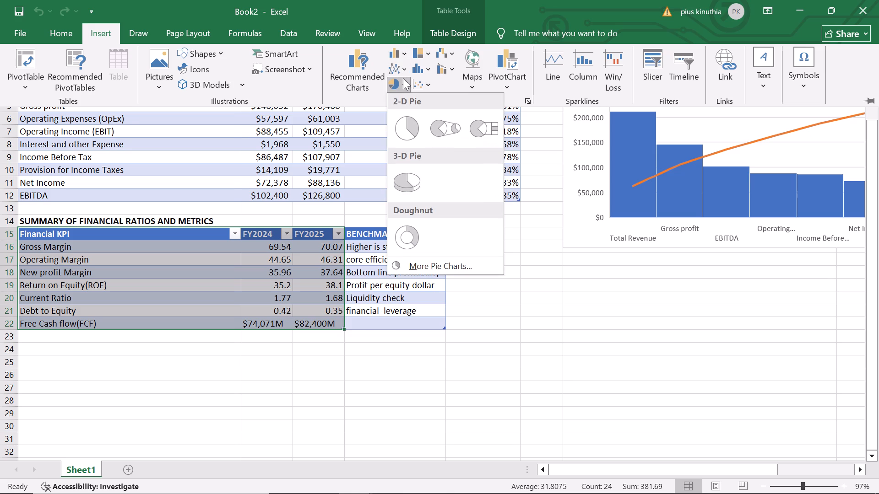
scroll(412, 127, "up", 1)
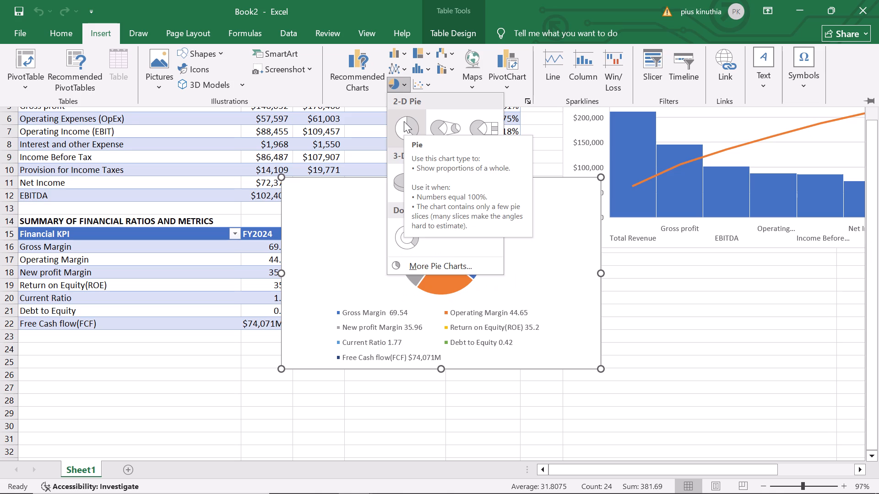
left_click(412, 121)
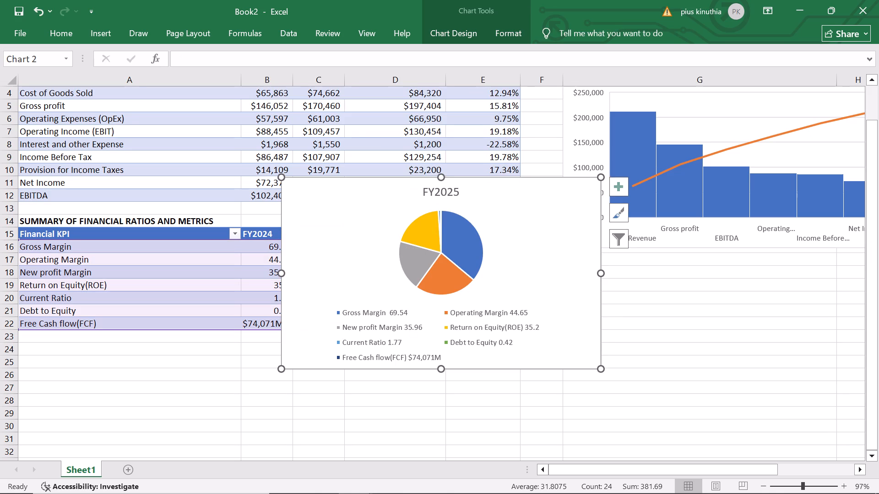
Move the FY2025 pie chart clear of the ratios summary table, placing it directly below the Pareto chart, and deselect it.
left_click_drag(595, 186, 595, 193)
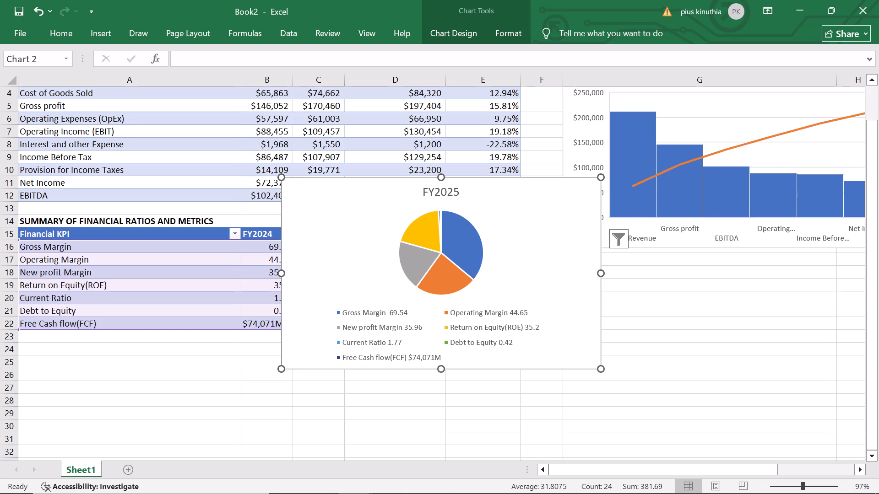
left_click_drag(595, 193, 747, 263)
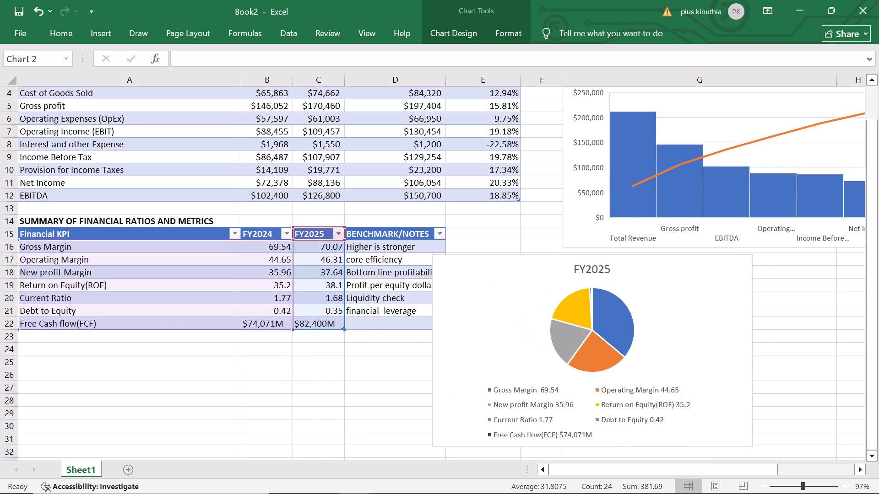
left_click_drag(747, 263, 828, 256)
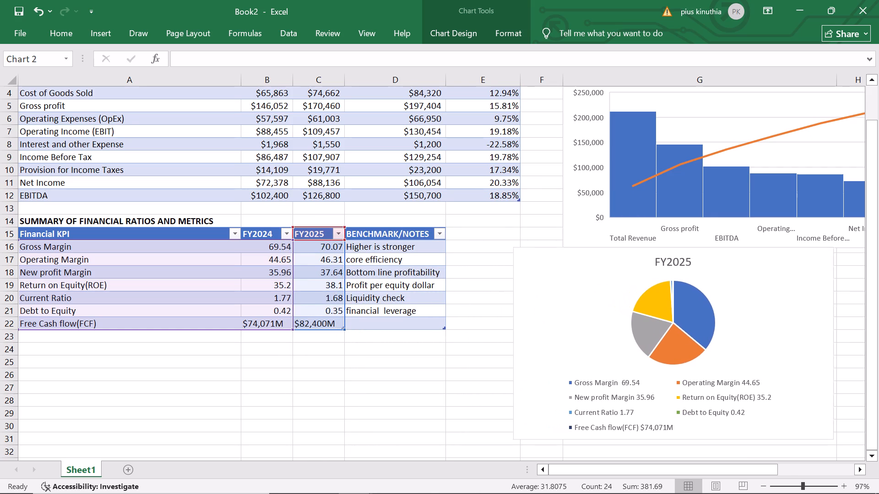
left_click_drag(828, 256, 845, 259)
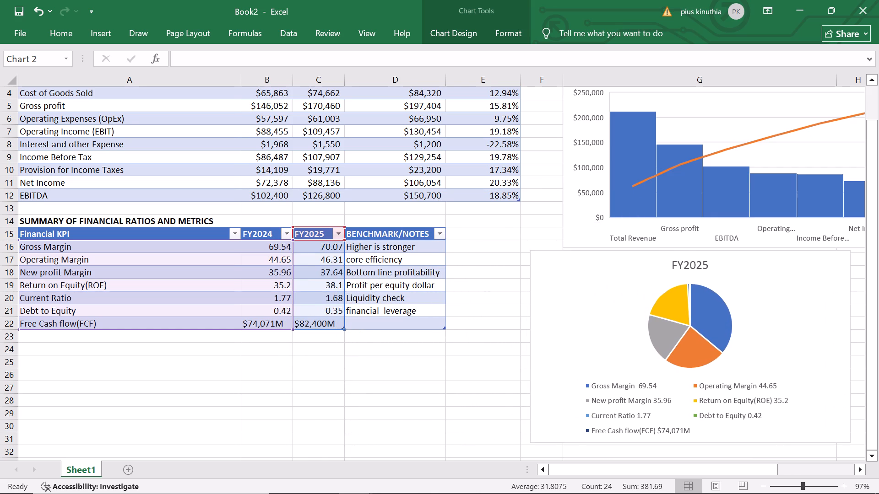
left_click_drag(845, 259, 845, 259)
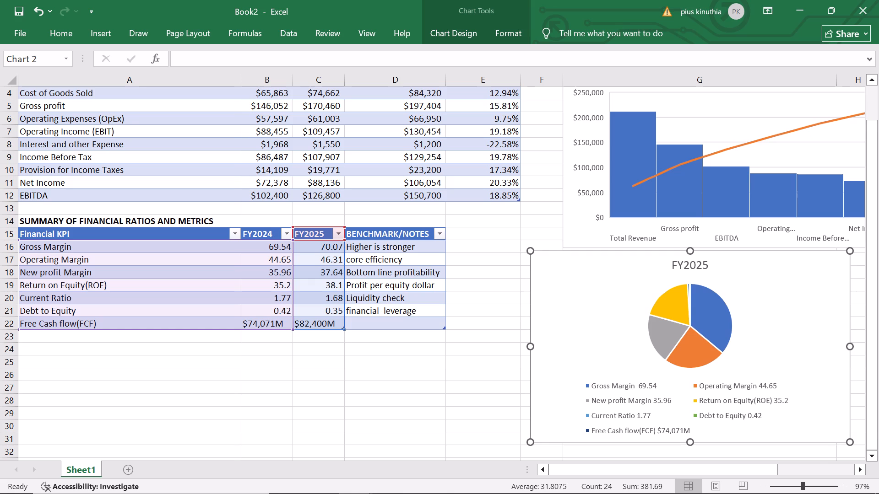
left_click(505, 387)
Review the whole sheet, examining the consolidated income statement, the financial ratios summary, the Pareto chart and the FY2025 pie chart.
scroll(505, 387, "down", 4)
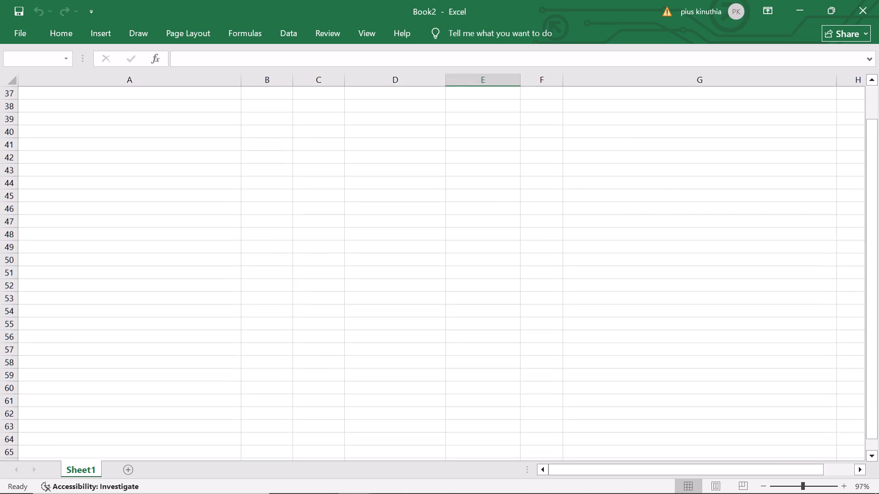
scroll(505, 387, "up", 5)
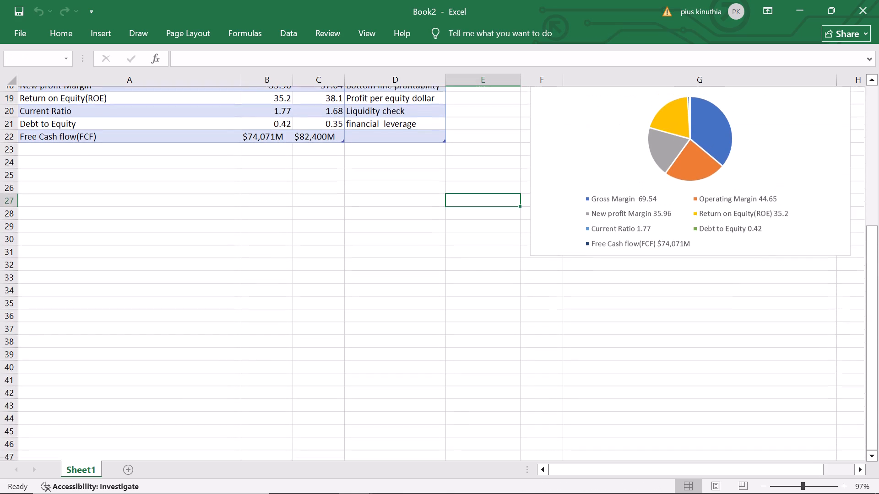
scroll(505, 387, "up", 1)
scroll(505, 390, "down", 1)
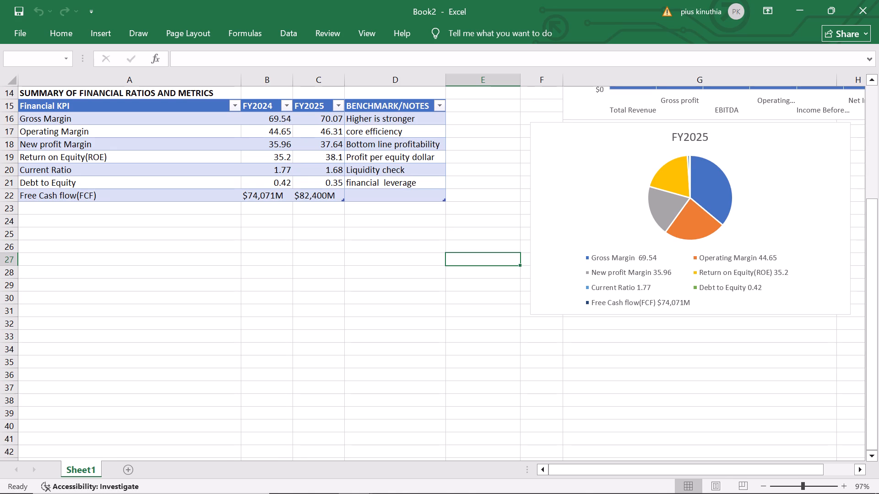
scroll(505, 390, "up", 3)
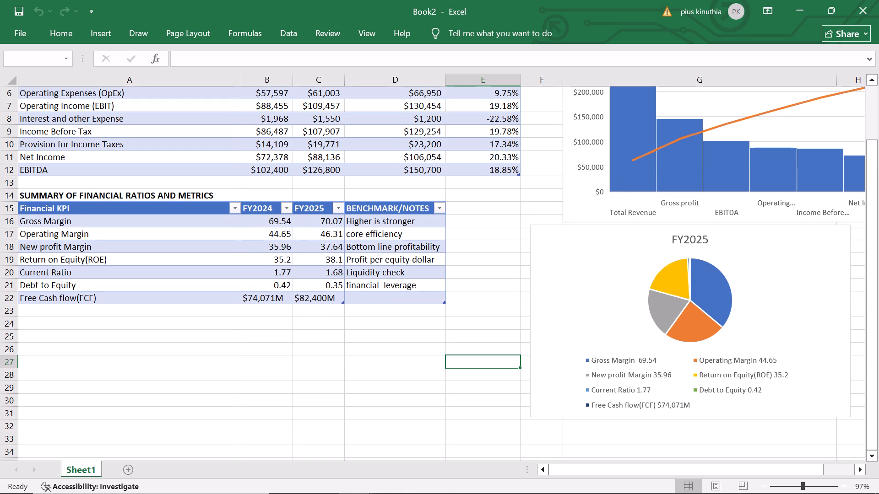
scroll(381, 329, "right", 1)
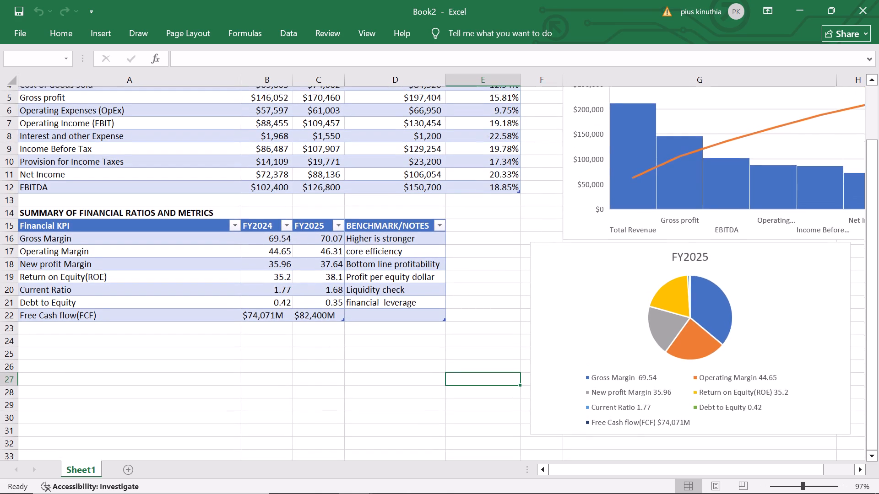
scroll(381, 329, "right", 1)
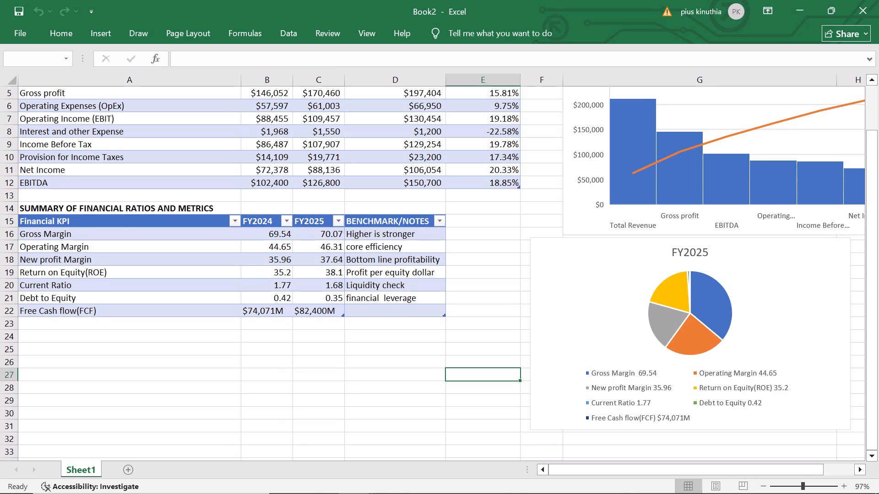
scroll(381, 329, "right", 1)
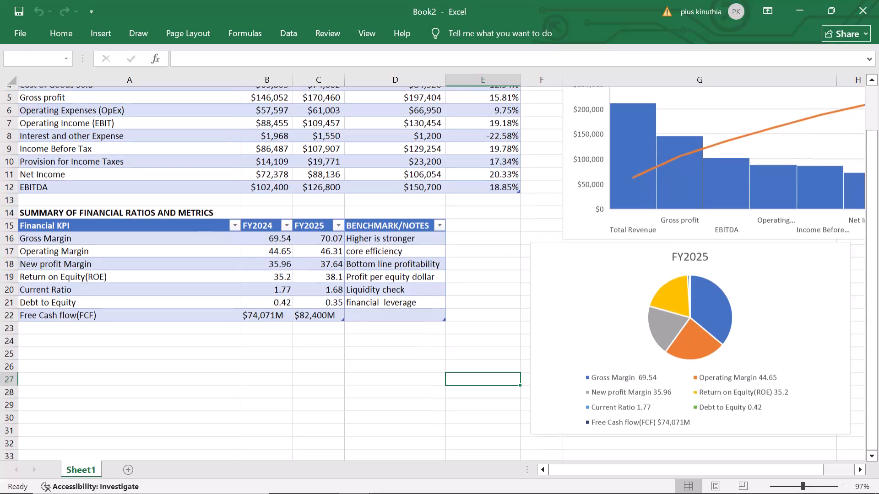
scroll(381, 329, "right", 1)
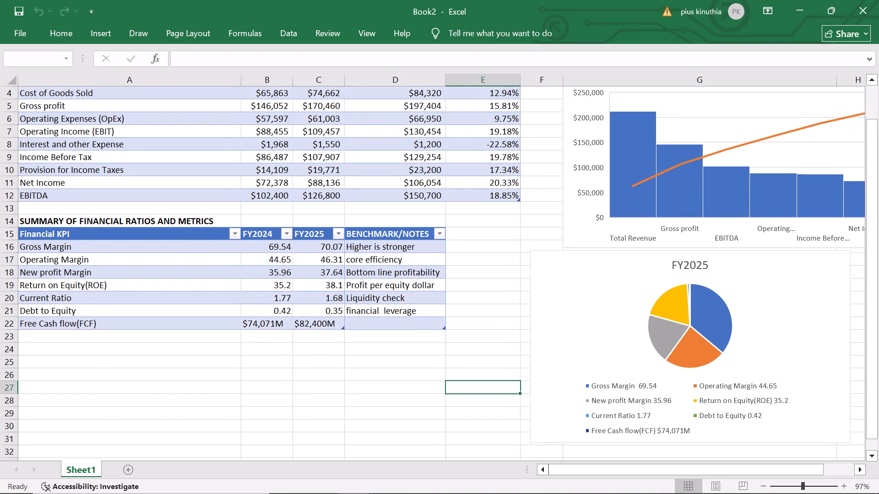
scroll(381, 329, "down", 2)
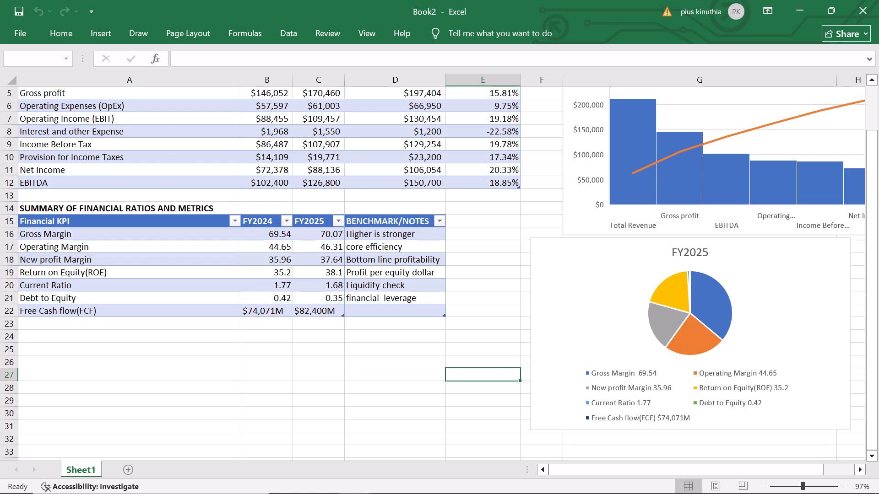
scroll(381, 329, "down", 3)
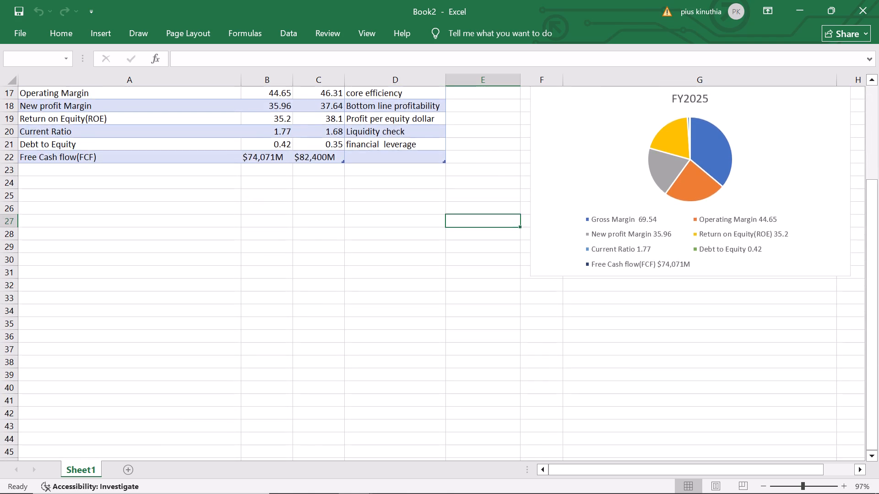
scroll(381, 329, "down", 1)
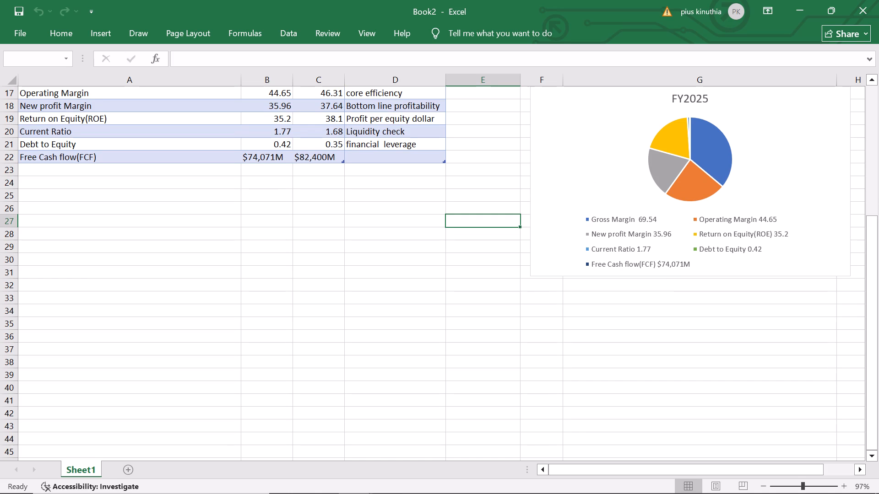
scroll(381, 329, "down", 4)
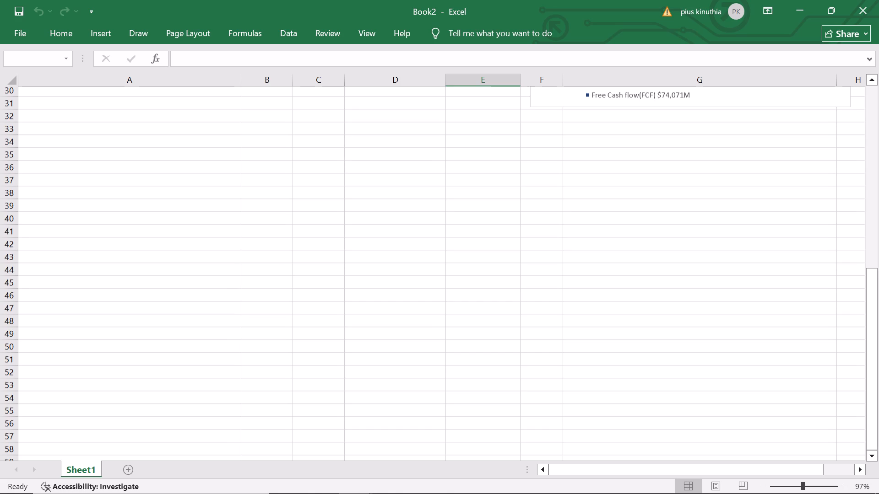
scroll(352, 321, "down", 1)
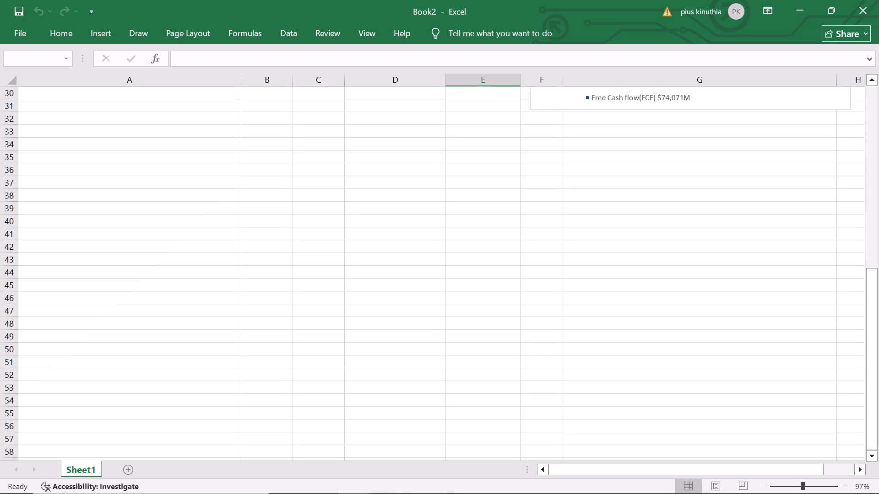
scroll(352, 321, "down", 1)
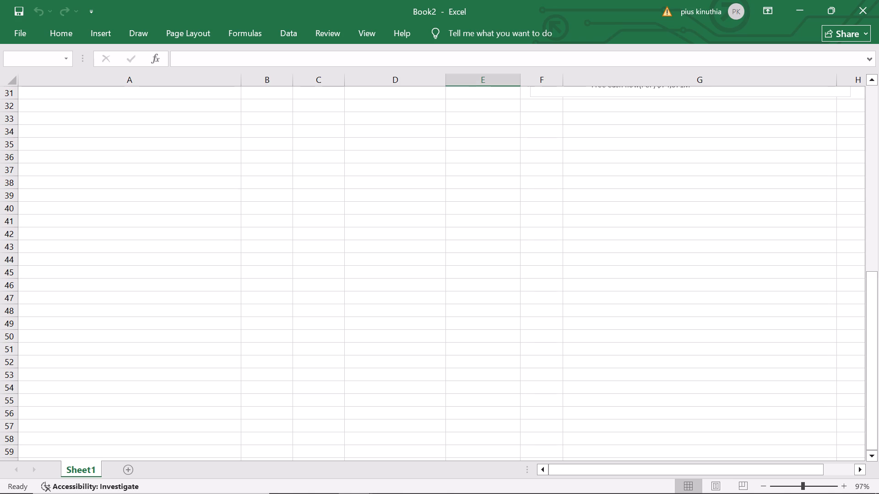
scroll(267, 118, "up", 5)
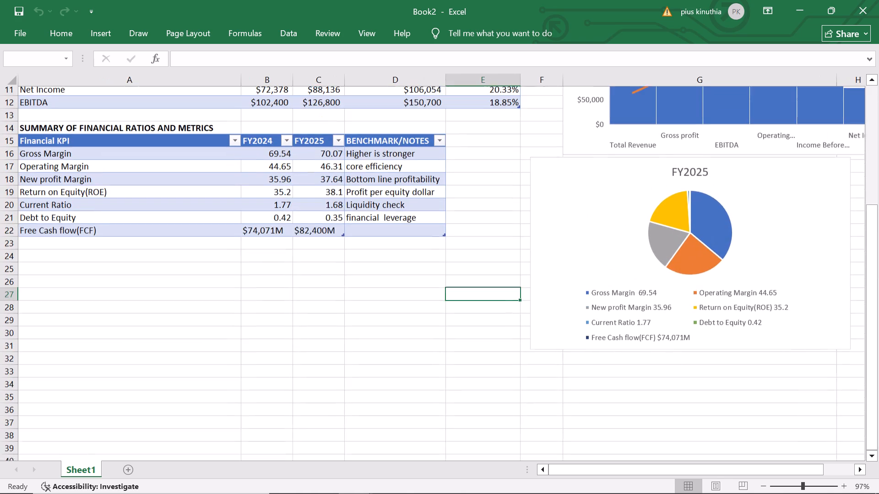
scroll(267, 118, "right", 1)
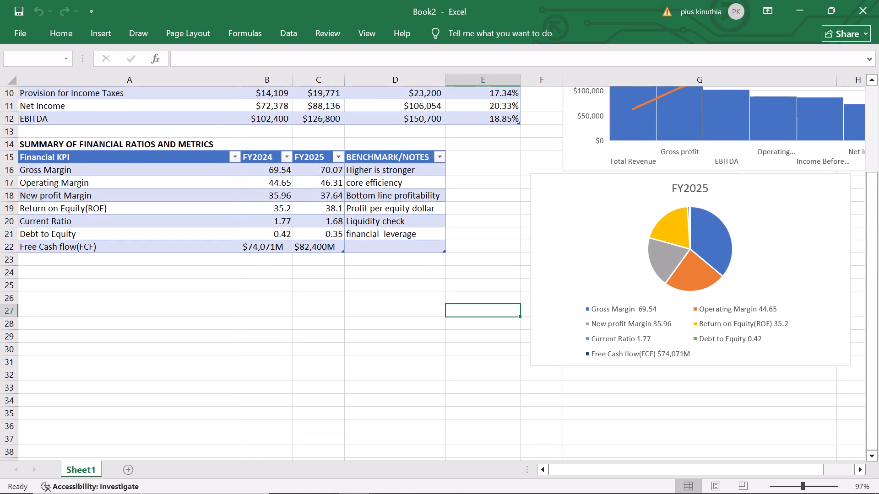
left_click(290, 223)
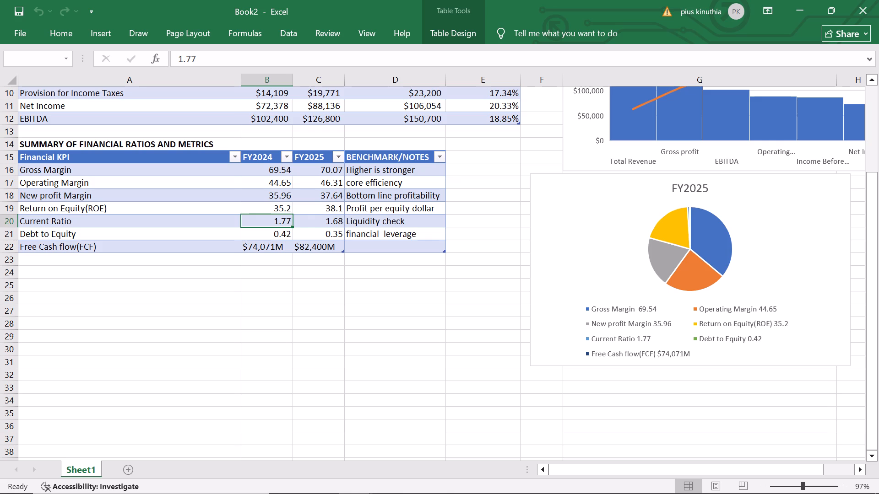
scroll(290, 223, "down", 1)
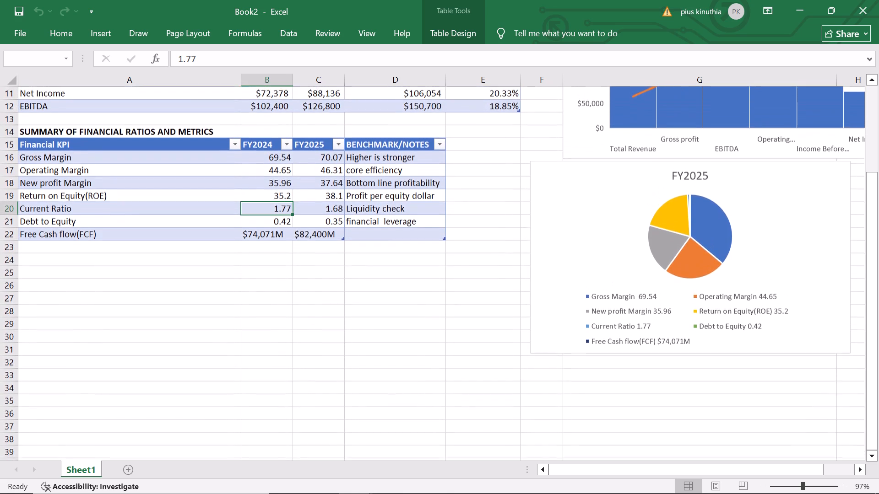
scroll(290, 223, "down", 3)
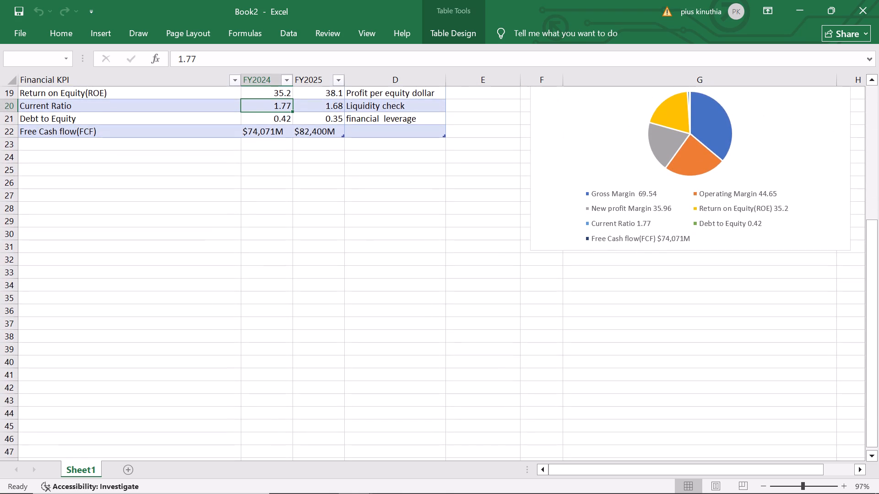
scroll(290, 223, "down", 1)
scroll(290, 223, "up", 4)
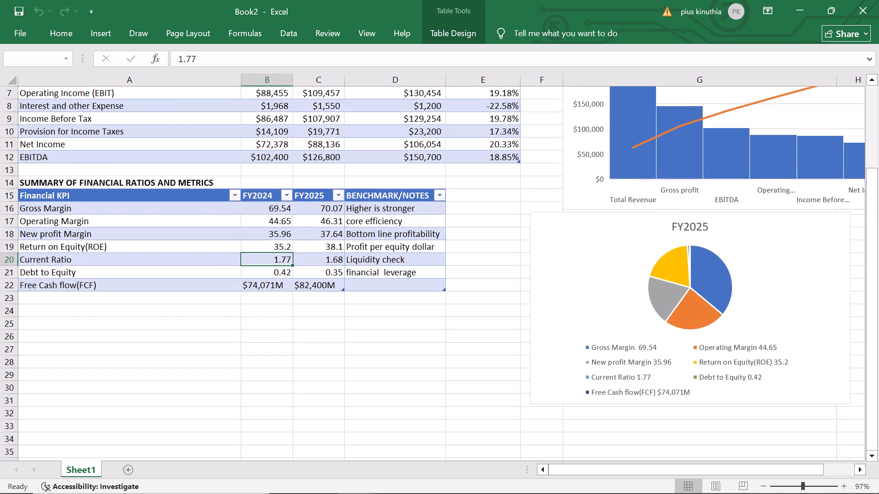
scroll(290, 223, "up", 1)
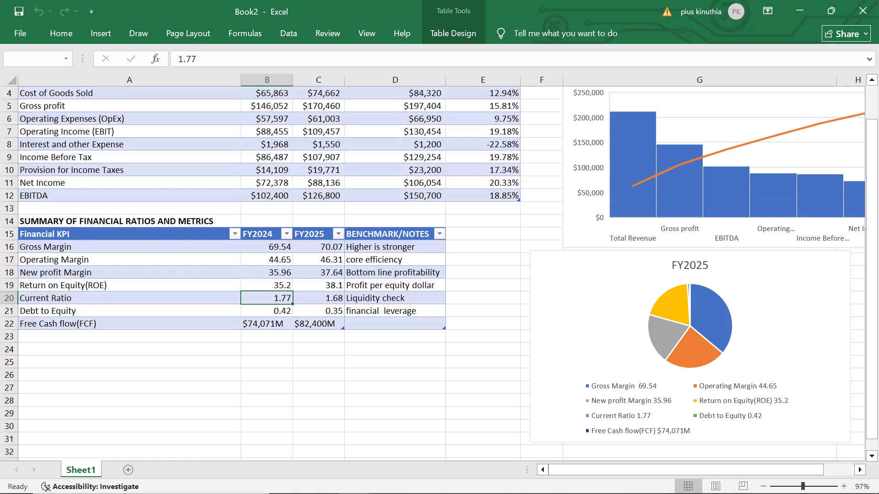
scroll(290, 223, "up", 4)
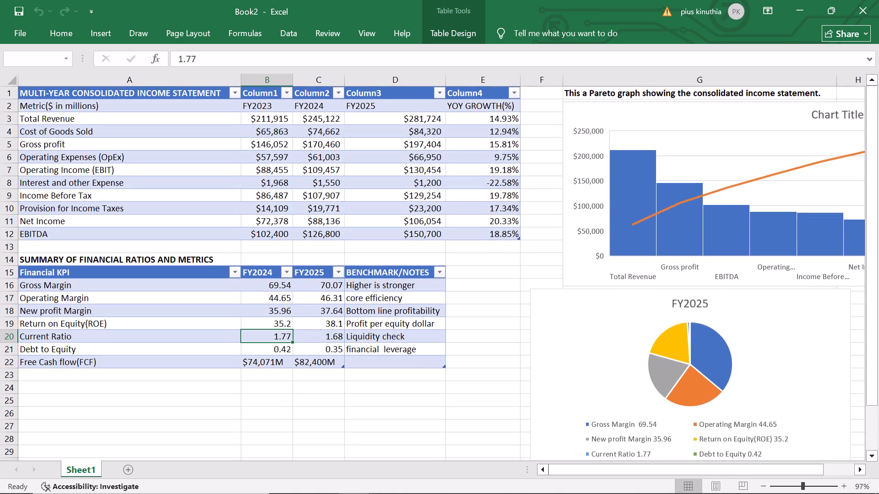
scroll(290, 223, "up", 1)
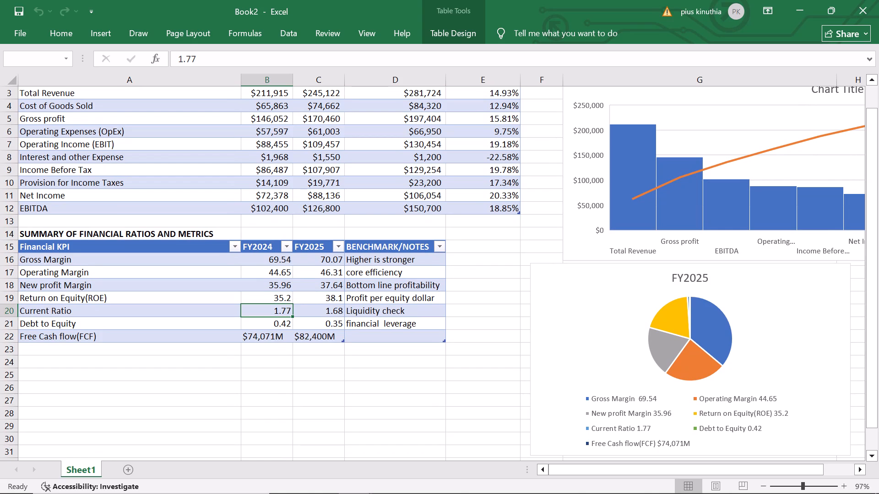
scroll(290, 223, "up", 2)
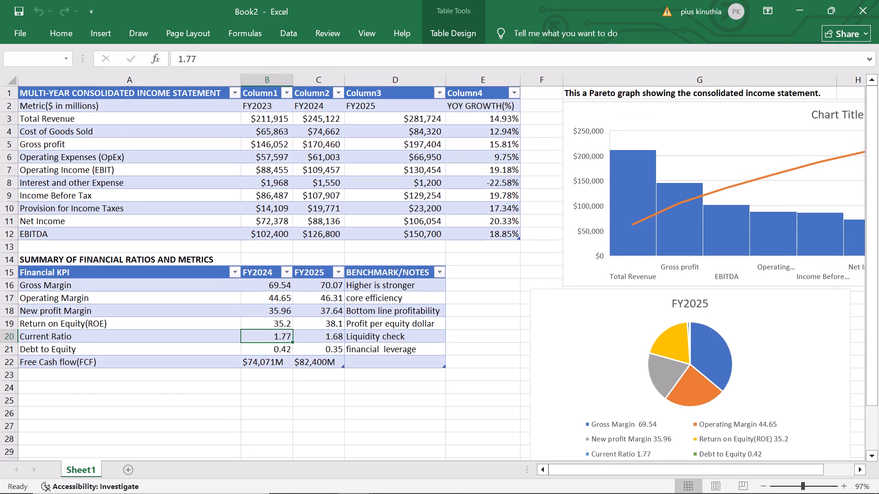
scroll(290, 223, "up", 2)
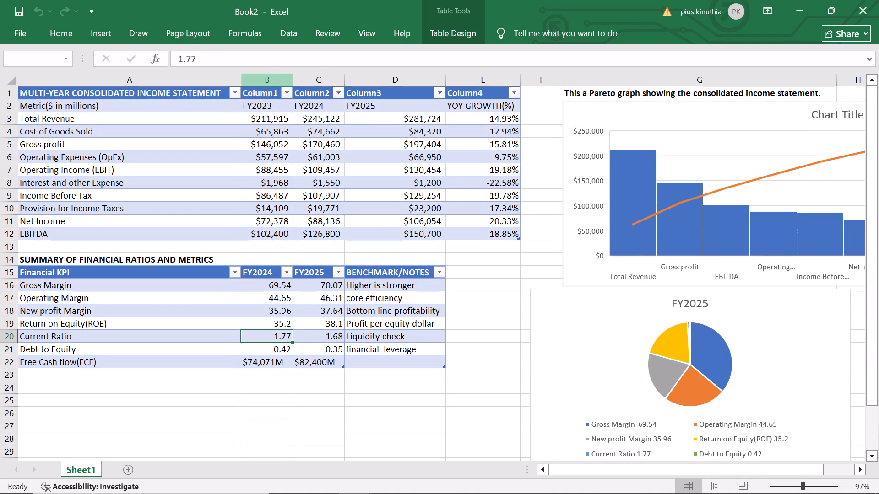
Open the page layout options for the sheet.
left_click(189, 30)
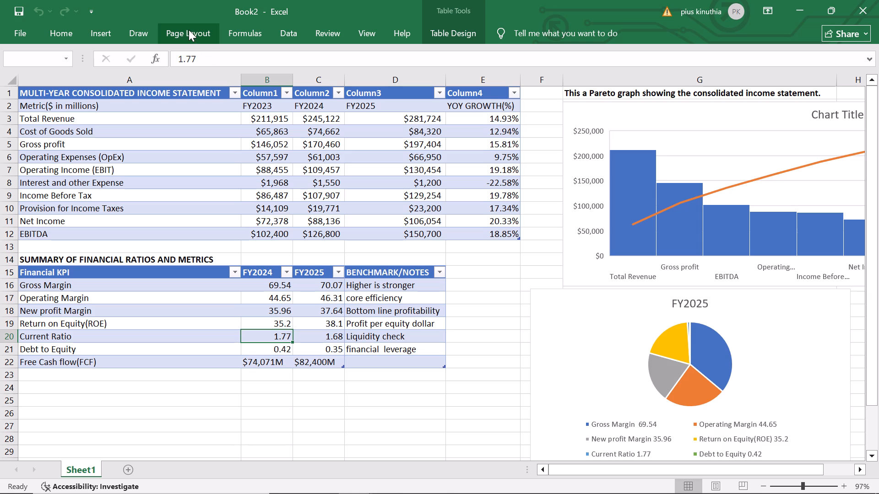